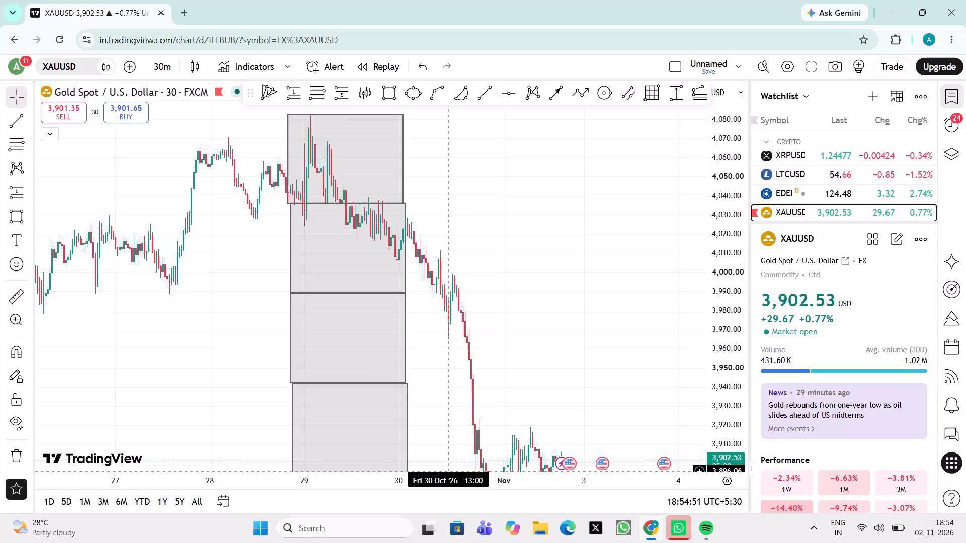
Remove all existing drawings from the gold chart.
click(21, 450)
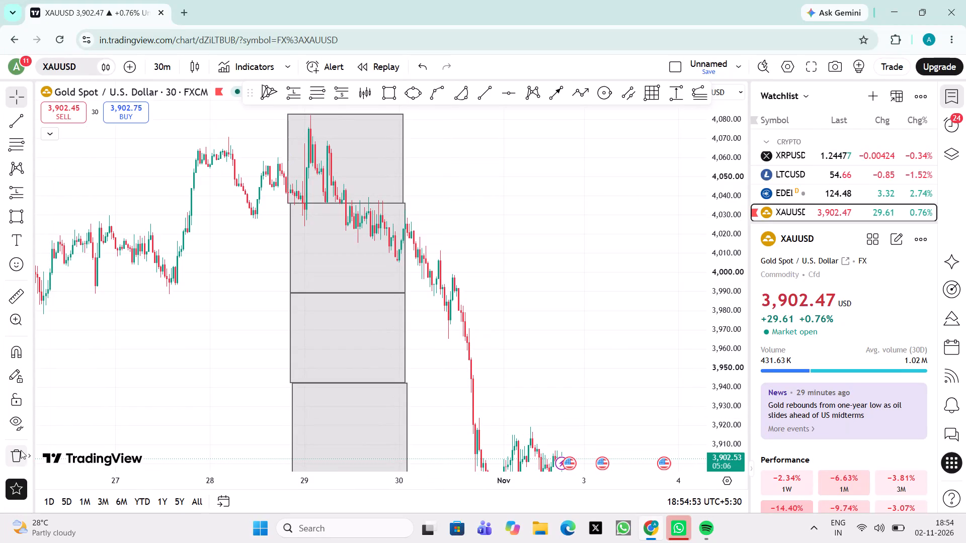
click(103, 430)
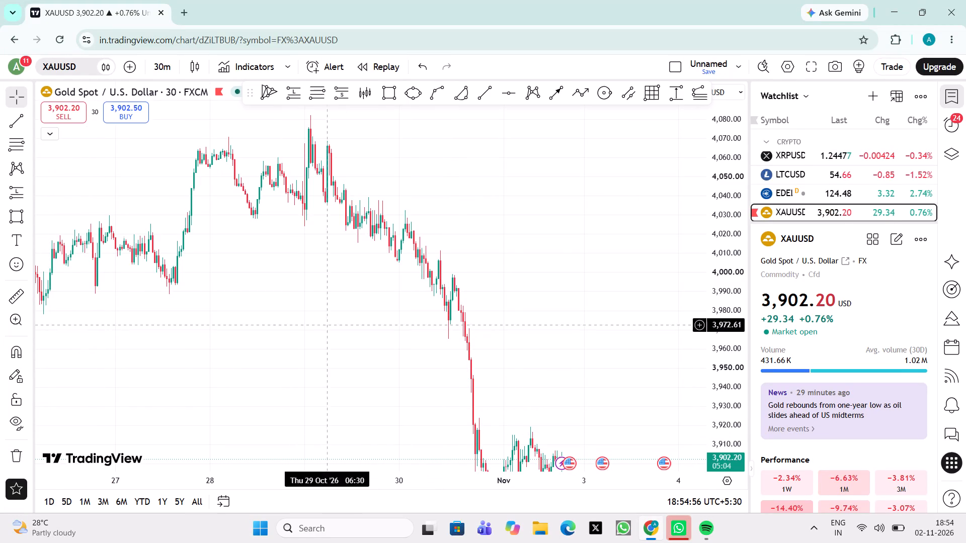
Set the XAUUSD chart interval to 4 hours.
click(164, 68)
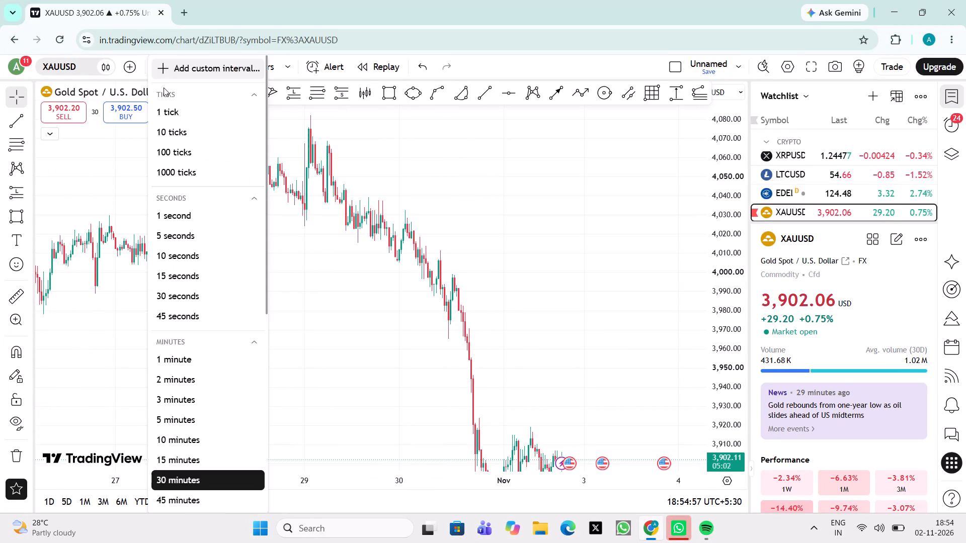
drag(267, 294, 270, 426)
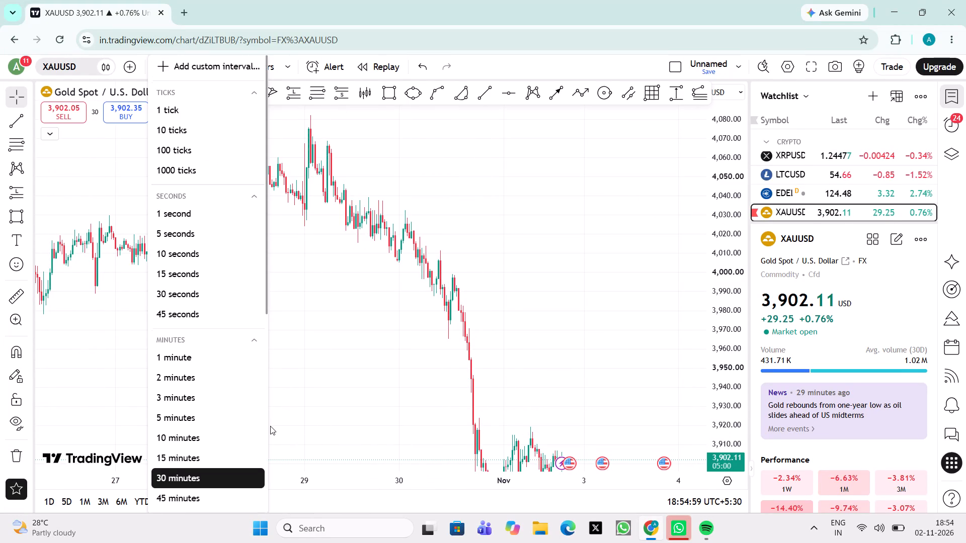
drag(270, 426, 276, 459)
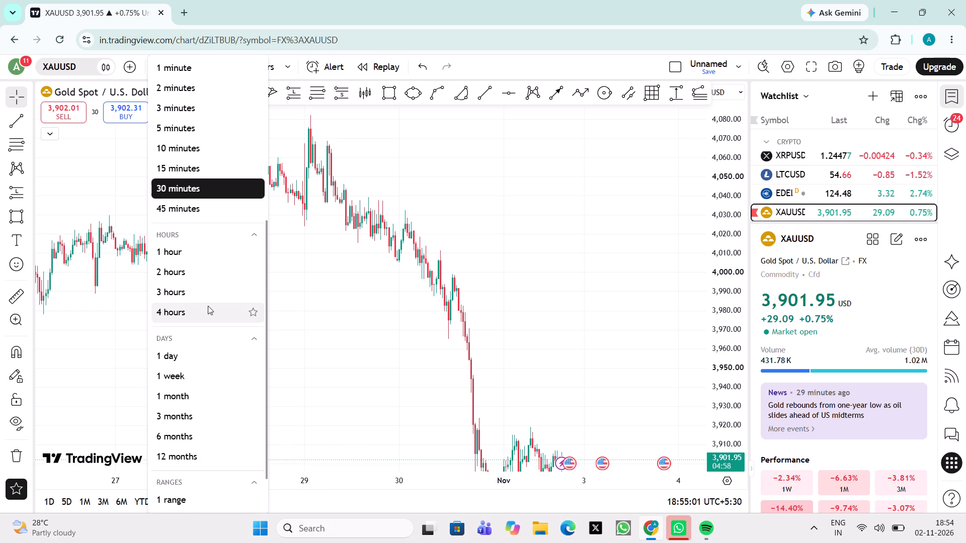
click(205, 308)
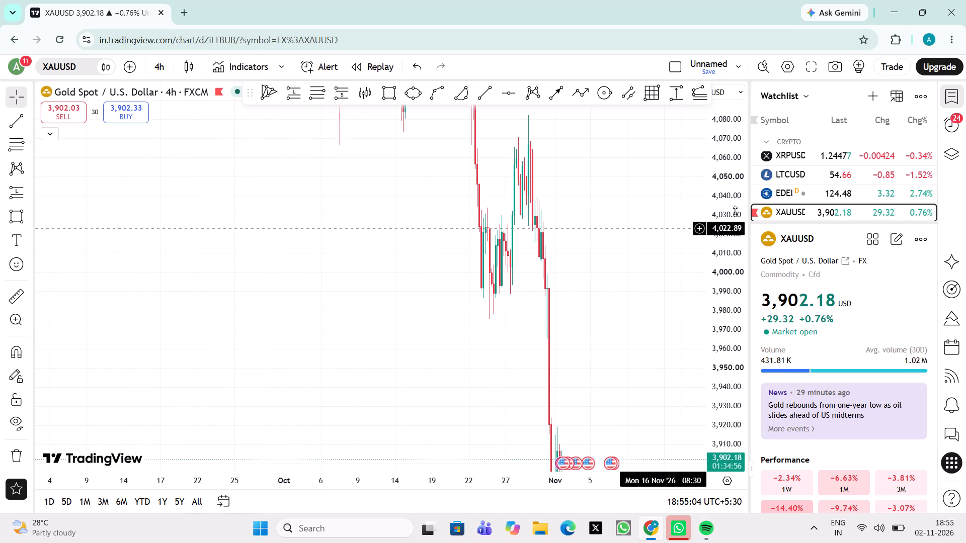
Draw a rectangle over the October decline from 15 to 28 October, between about 4,198 and 3,977.
drag(733, 197, 712, 441)
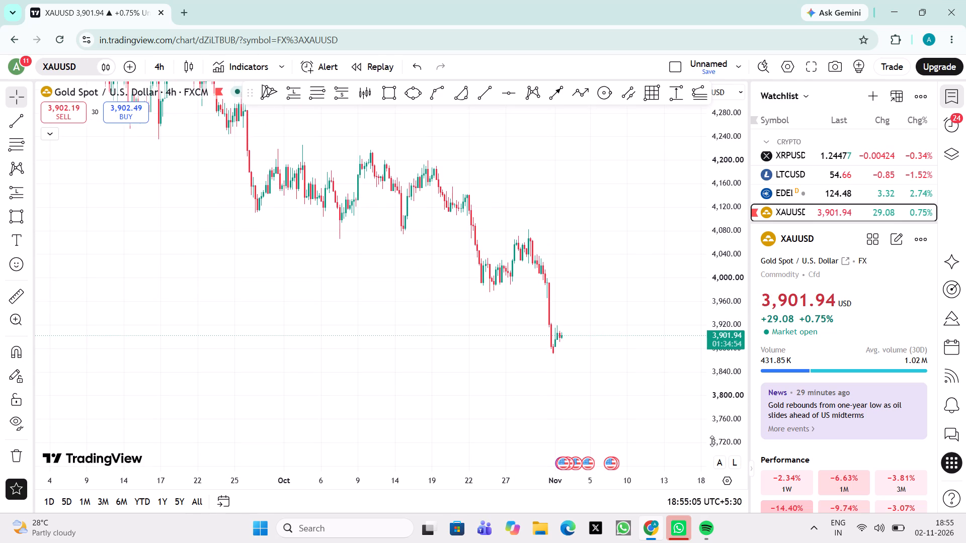
drag(545, 388, 446, 435)
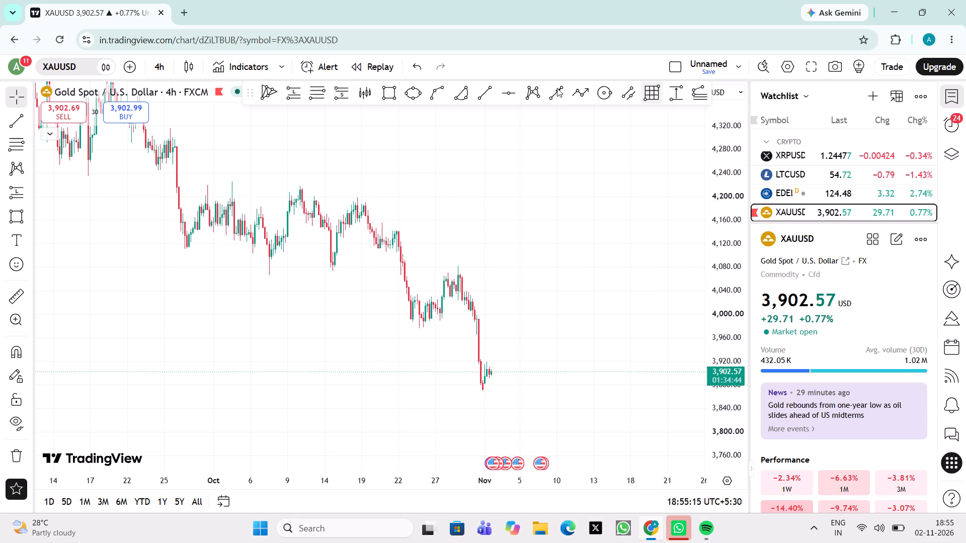
click(388, 92)
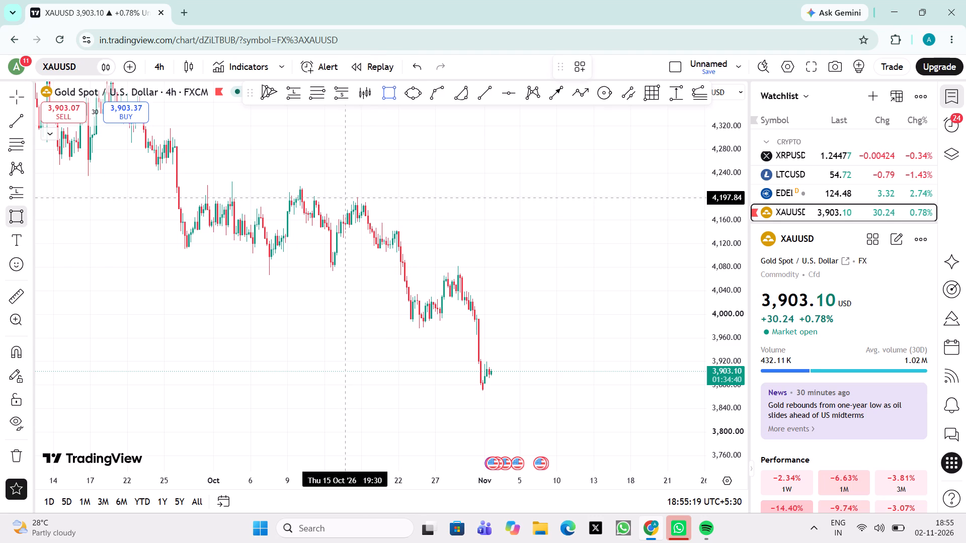
drag(345, 198, 430, 312)
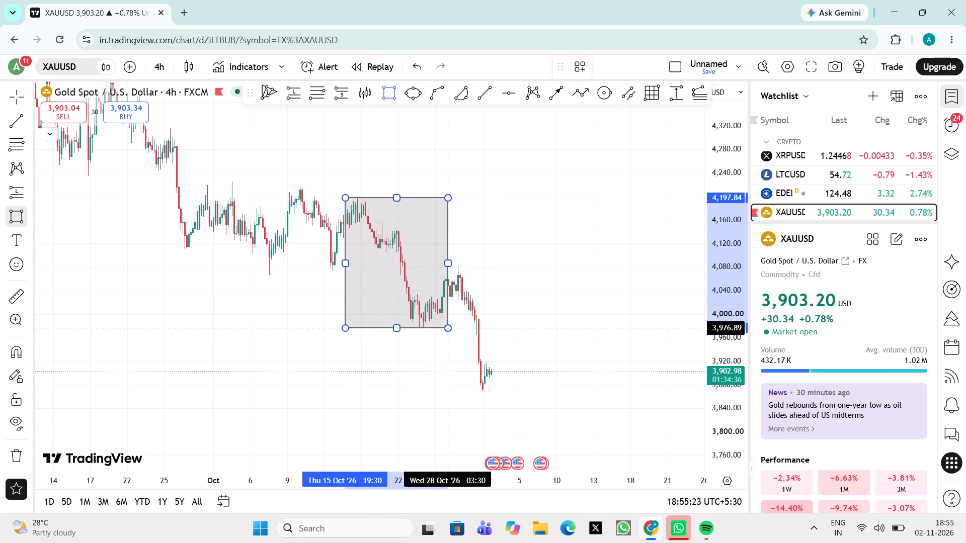
click(447, 327)
Move the rectangle onto the latest drop, starting 26 October and spanning about 4,069 down to 3,849.
drag(440, 305, 523, 388)
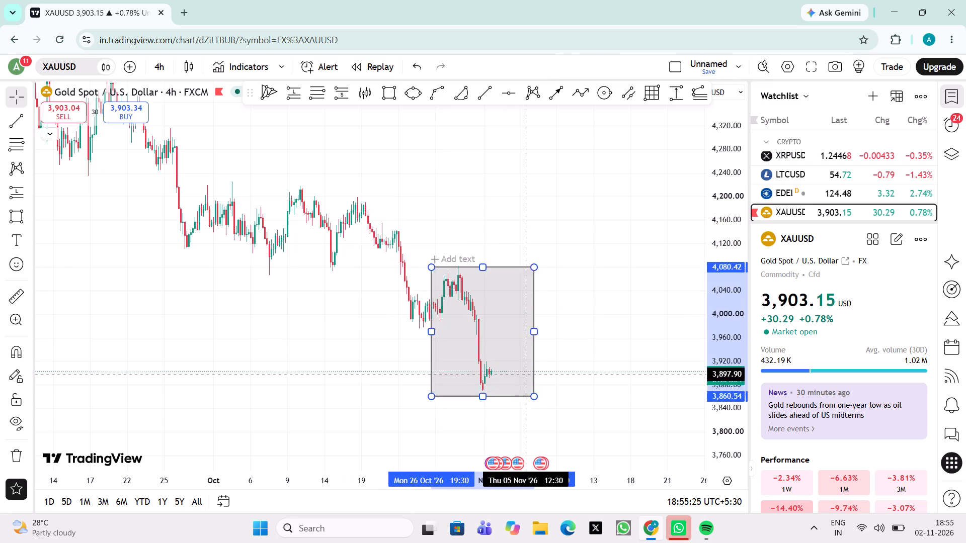
drag(523, 388, 524, 382)
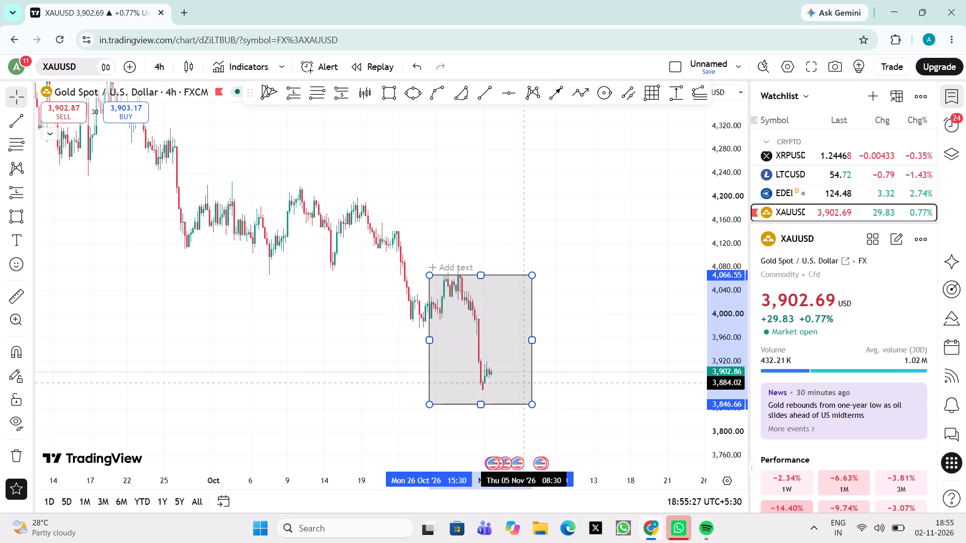
drag(524, 382, 523, 381)
click(523, 381)
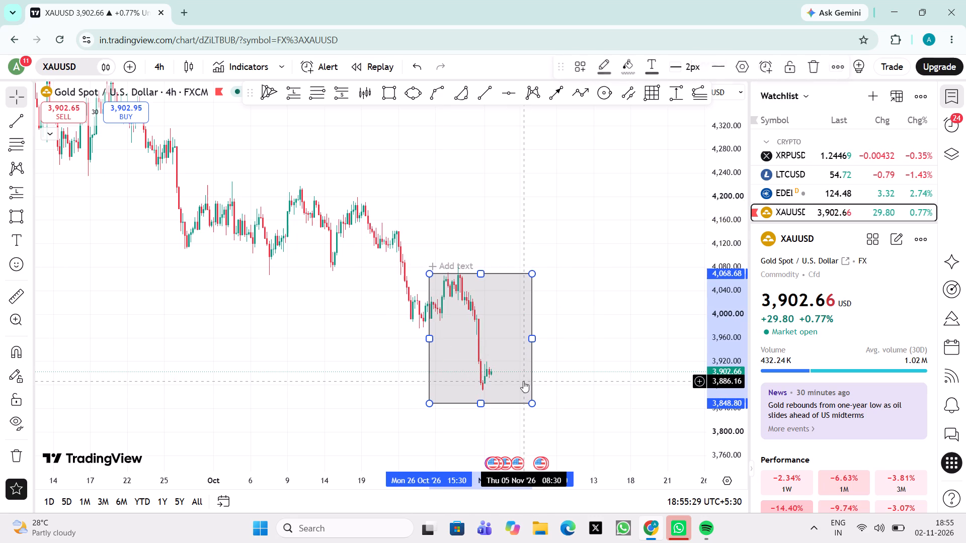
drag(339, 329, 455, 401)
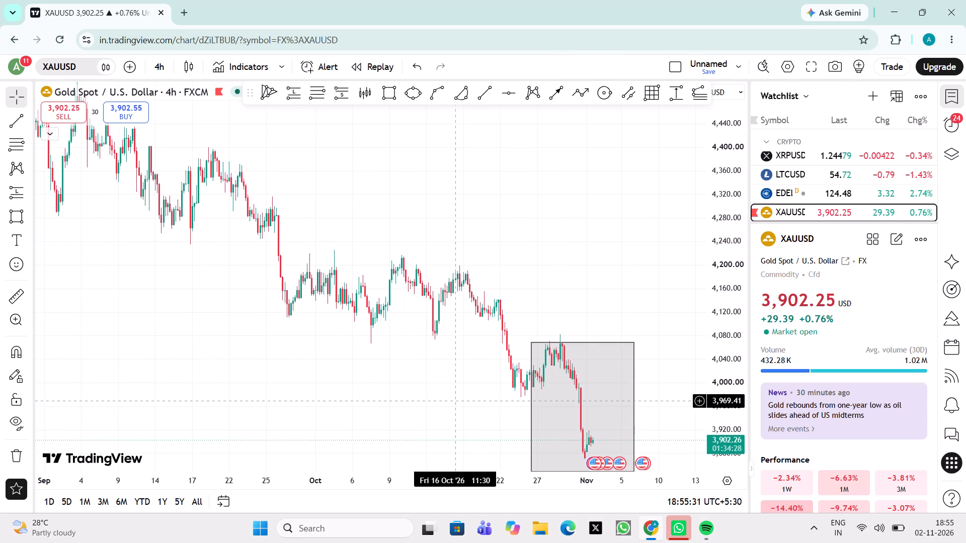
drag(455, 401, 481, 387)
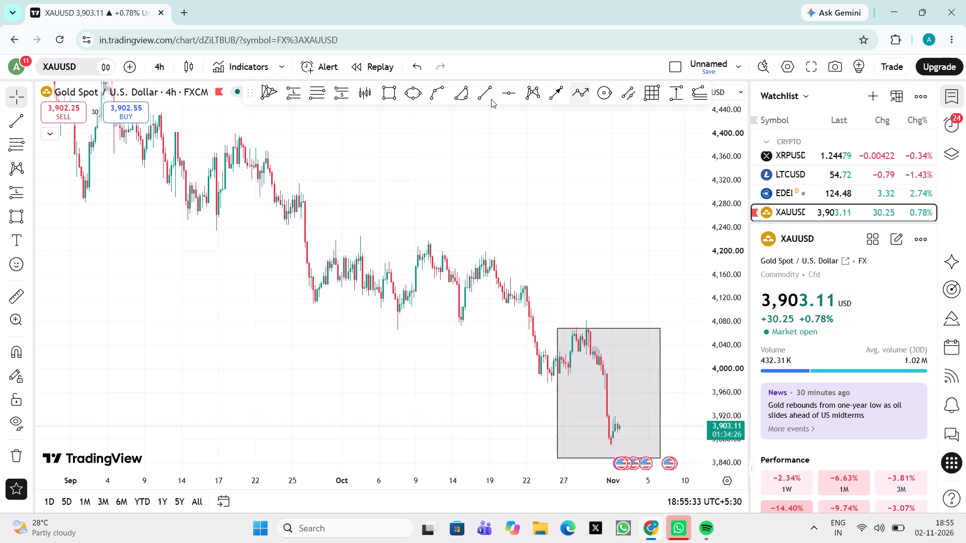
Draw a second rectangle over the mid-October candles from 15 to 23 October, between about 4,191 and 4,081.
click(393, 94)
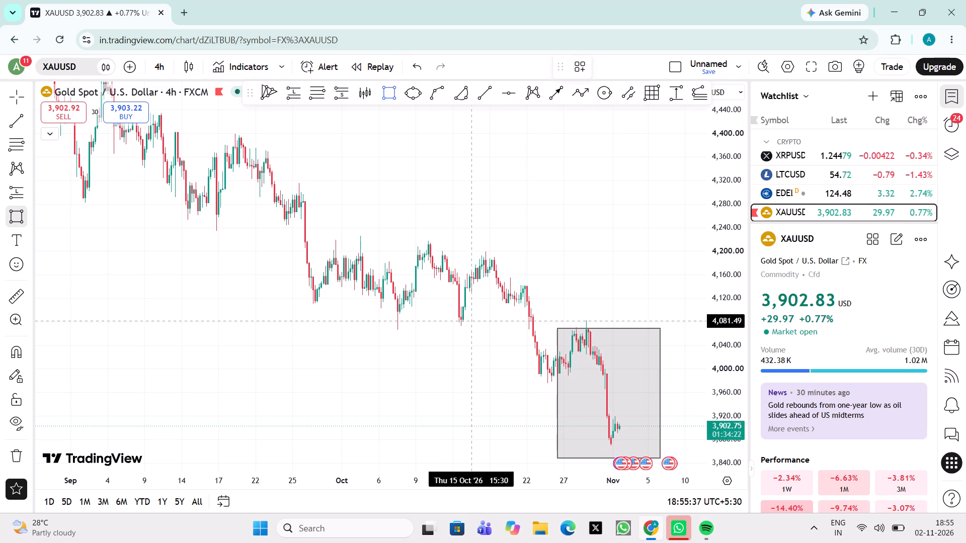
drag(472, 321, 537, 254)
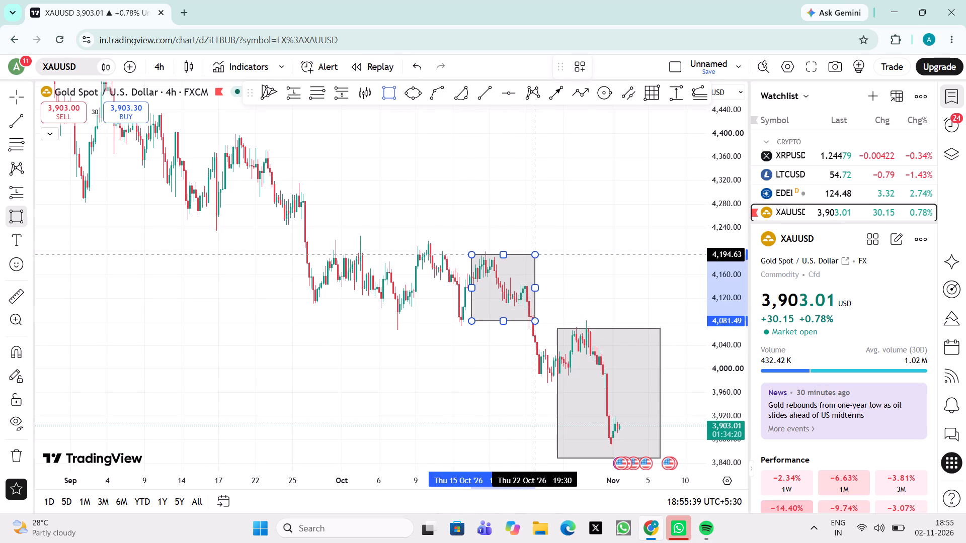
drag(537, 254, 542, 256)
click(542, 256)
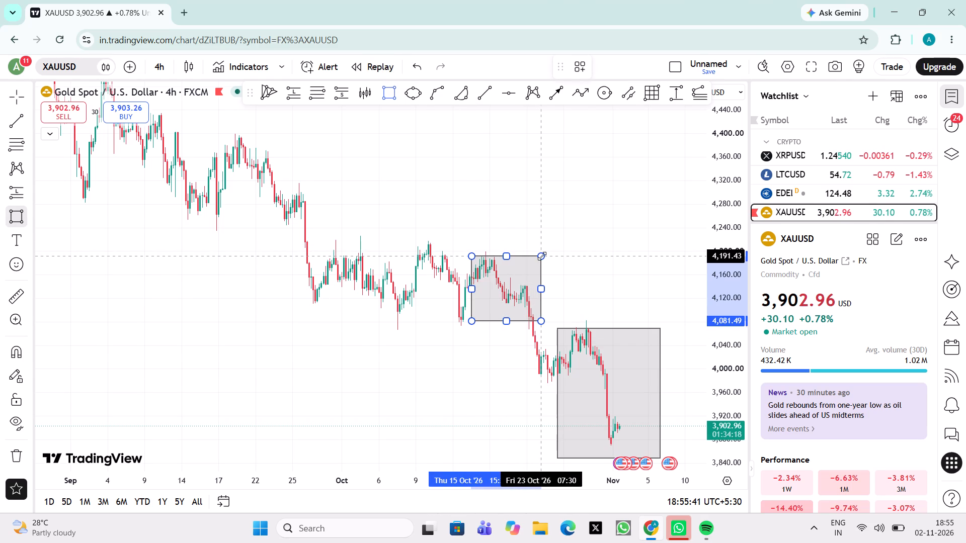
Move the smaller rectangle onto the consolidation from 22 to 29 October, spanning about 4,094 down to 3,984.
drag(542, 273, 637, 313)
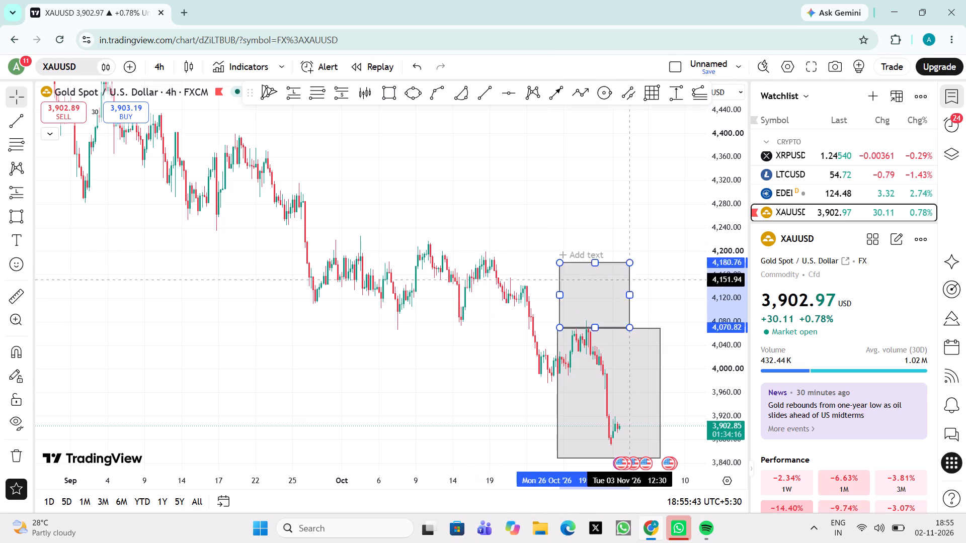
drag(637, 313, 598, 330)
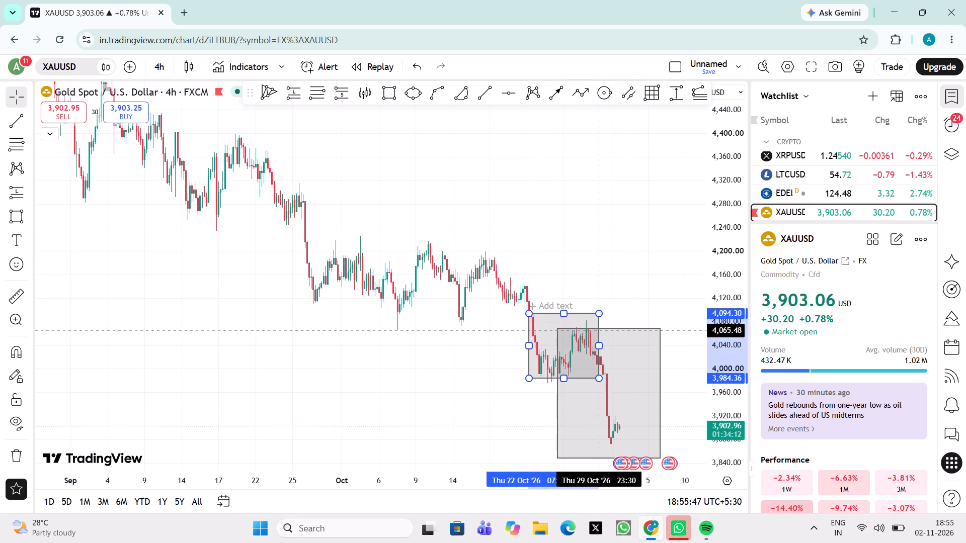
drag(598, 330, 598, 329)
drag(638, 304, 615, 299)
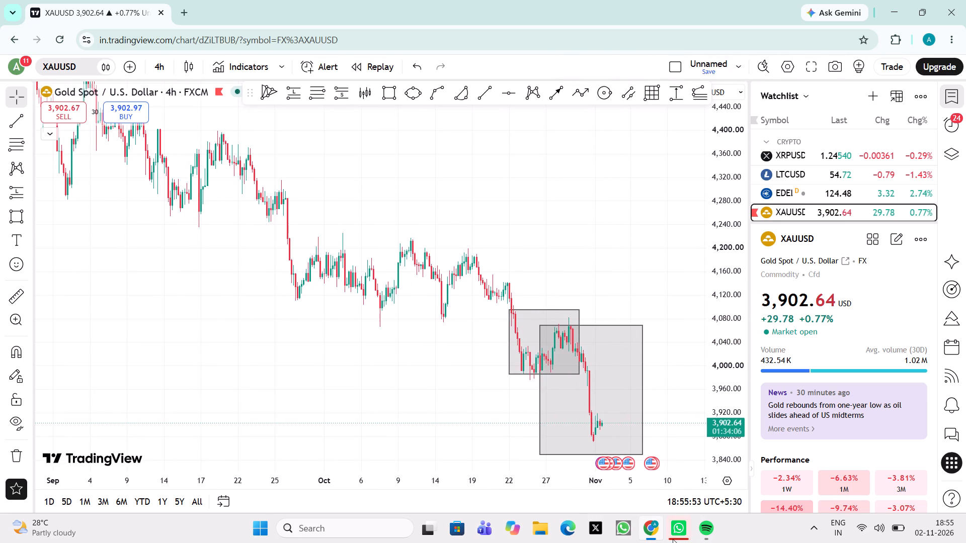
Close the open WhatsApp and Spotify windows.
click(733, 424)
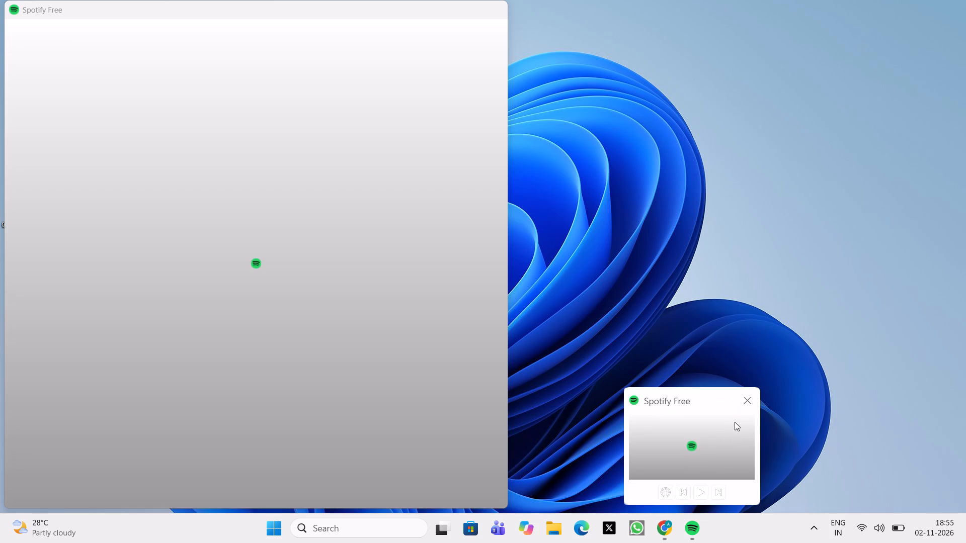
click(744, 407)
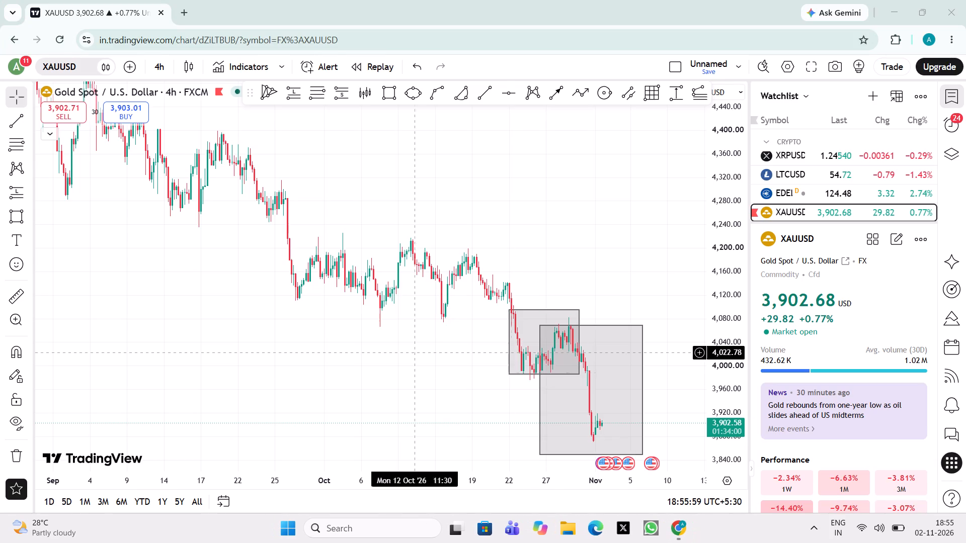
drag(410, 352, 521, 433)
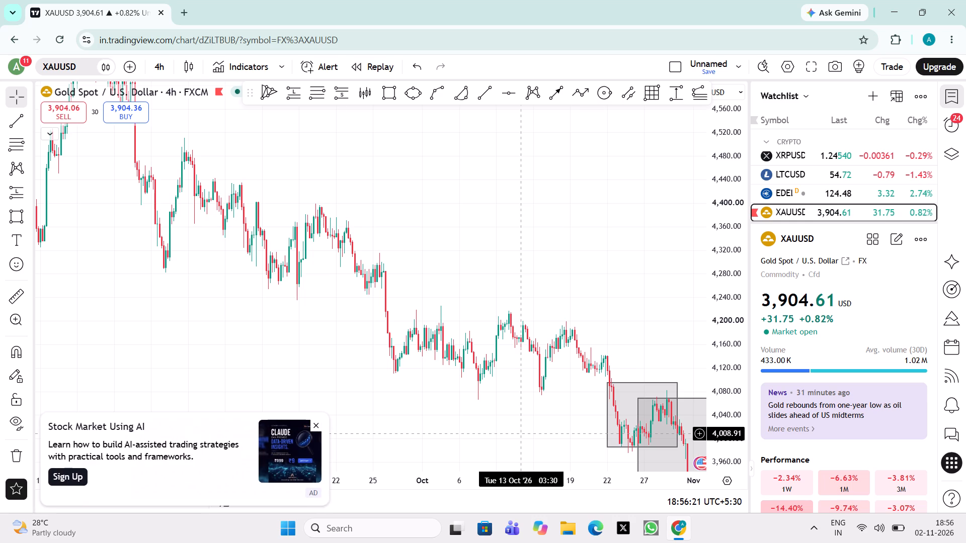
Dismiss the Stock Market Using AI advertisement and the ad-free upgrade offer.
click(320, 424)
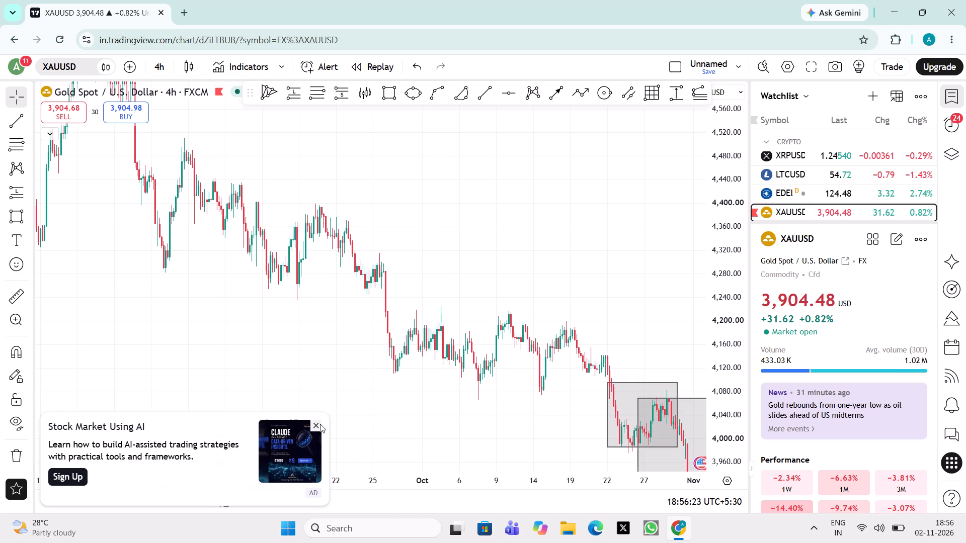
drag(412, 427, 356, 350)
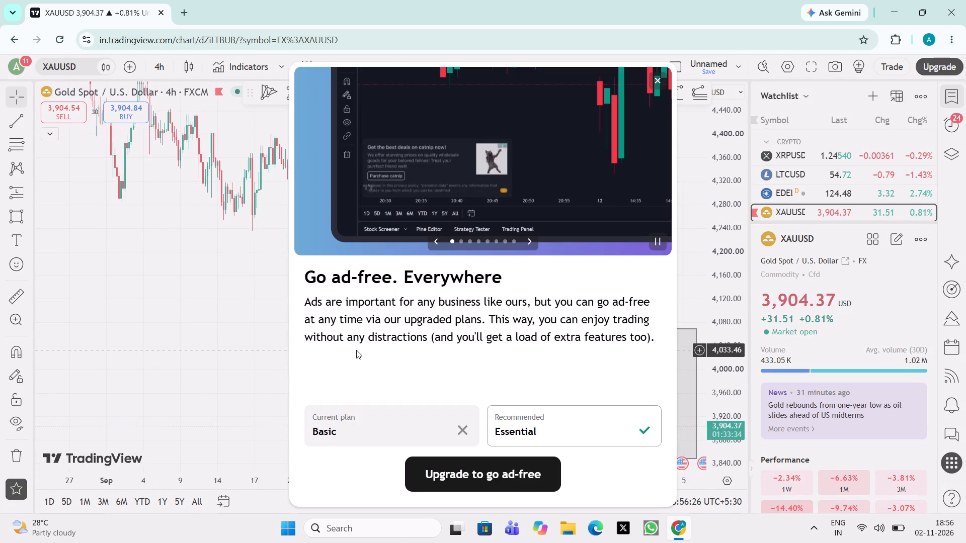
click(653, 79)
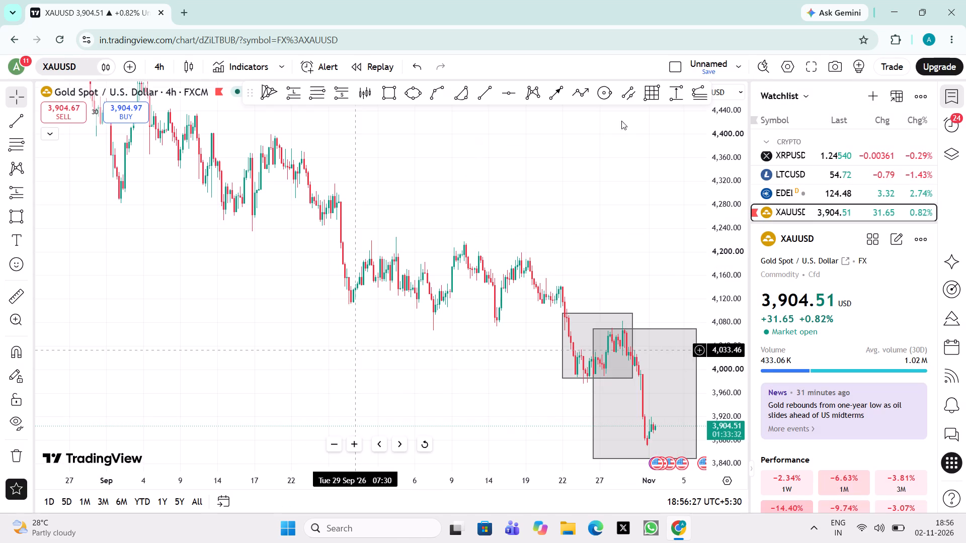
Draw a parallel channel around the sideways range from 28 September to 27 October, between about 4,221 and 4,069.
drag(515, 242, 348, 277)
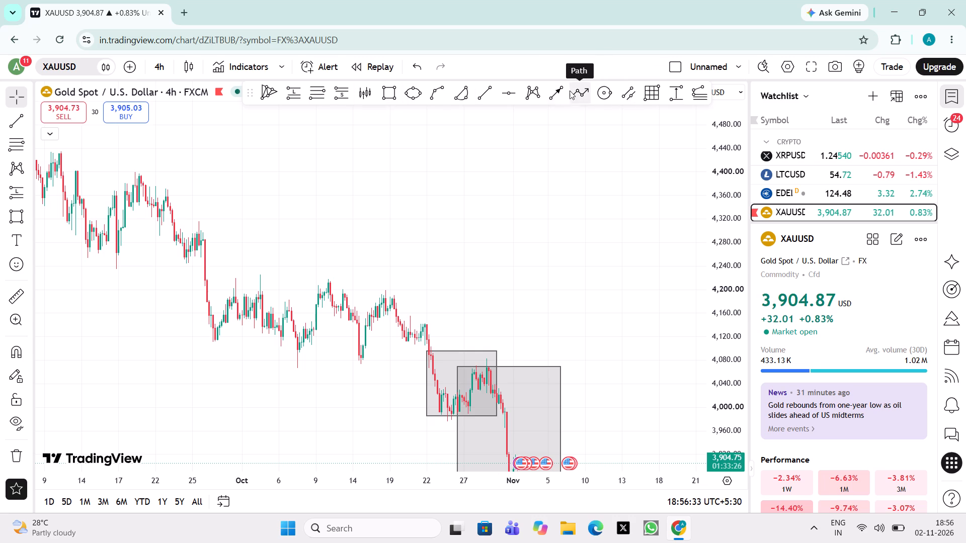
click(626, 87)
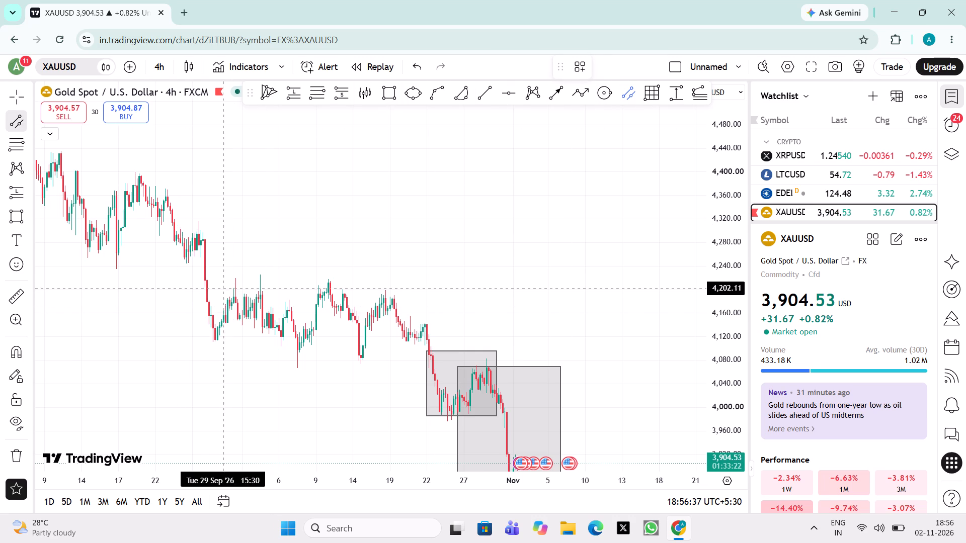
drag(214, 277, 362, 299)
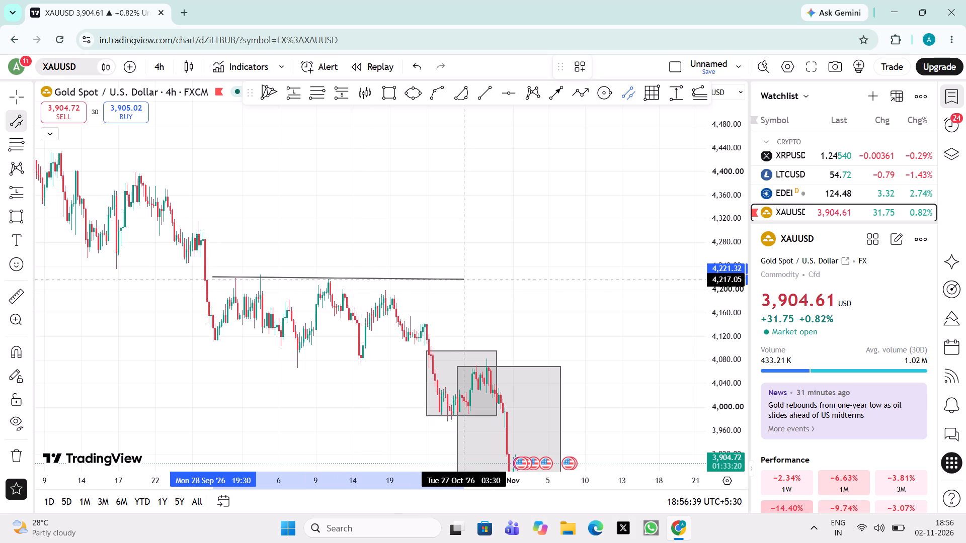
drag(466, 281, 437, 381)
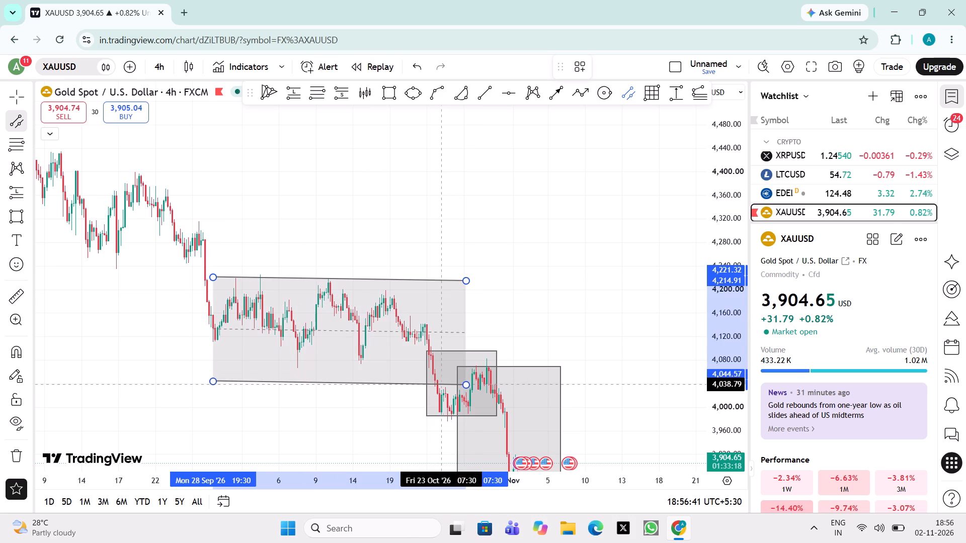
drag(437, 381, 434, 371)
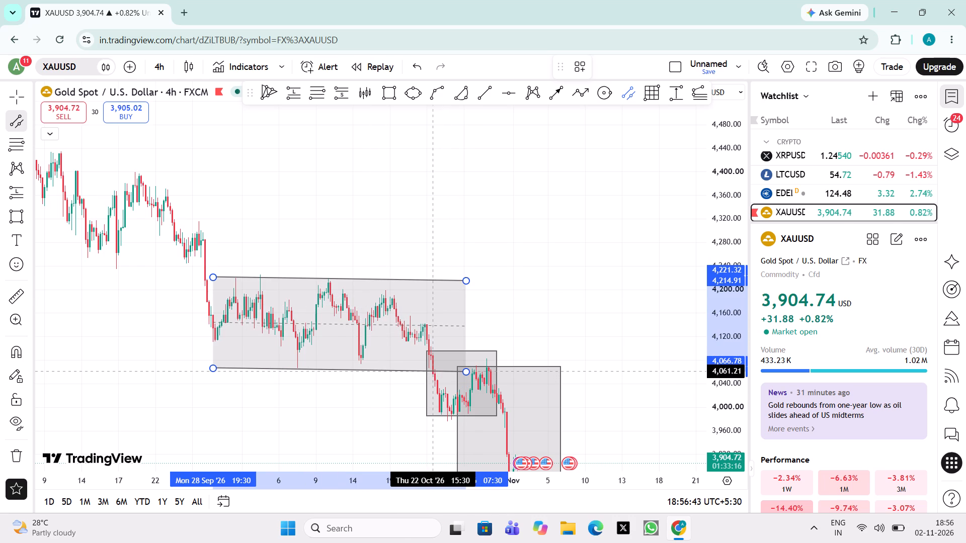
drag(434, 371, 433, 370)
click(433, 370)
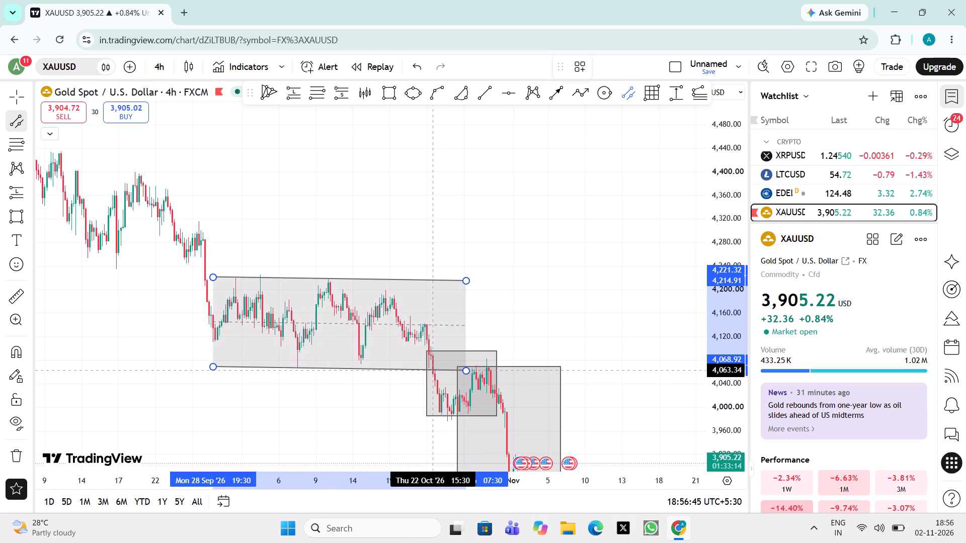
Delete the smaller rectangle covering 22 to 29 October, just below the parallel channel's end.
drag(323, 404, 261, 391)
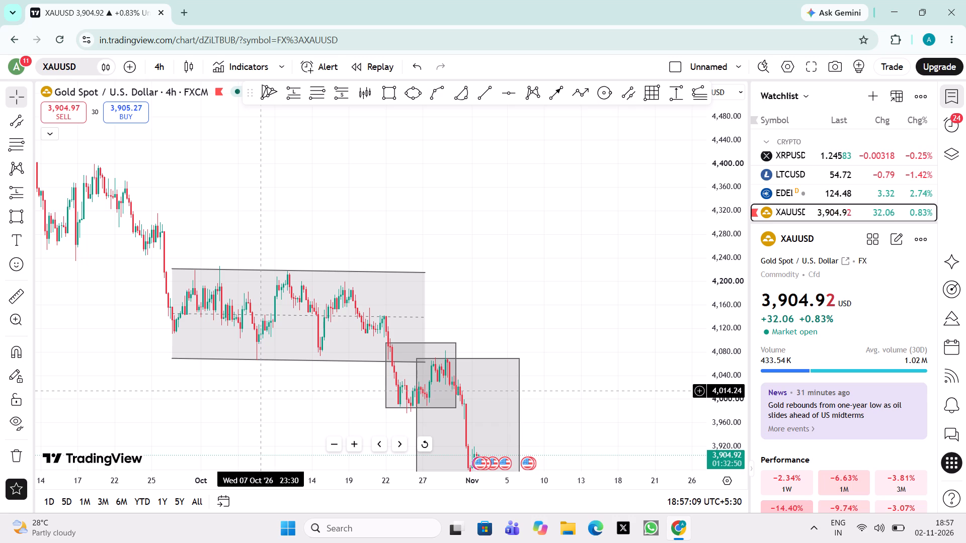
drag(228, 398, 354, 378)
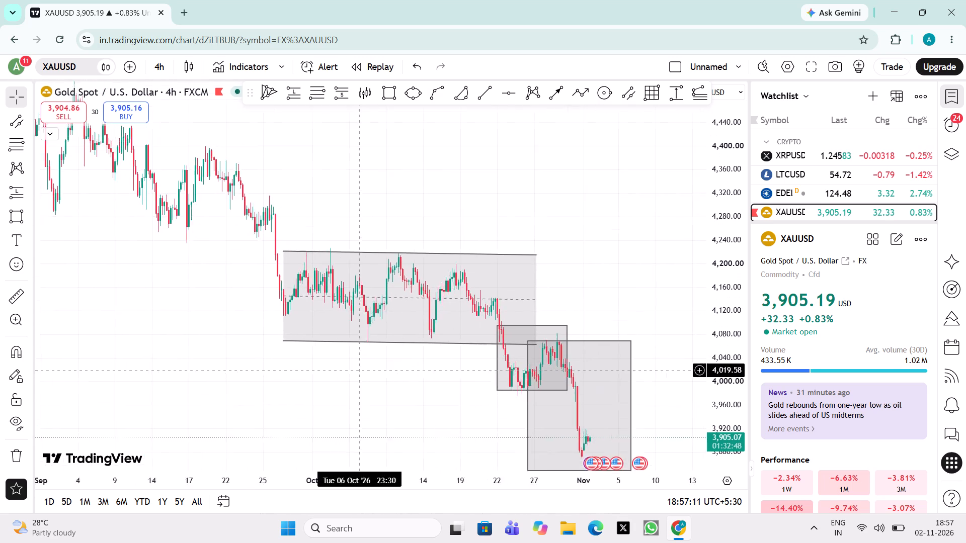
drag(354, 378, 497, 459)
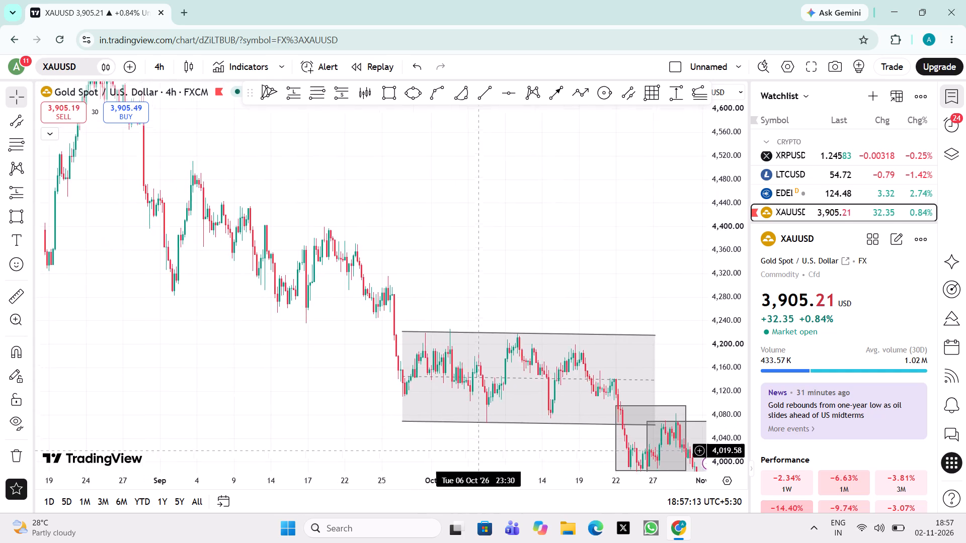
drag(497, 459, 375, 401)
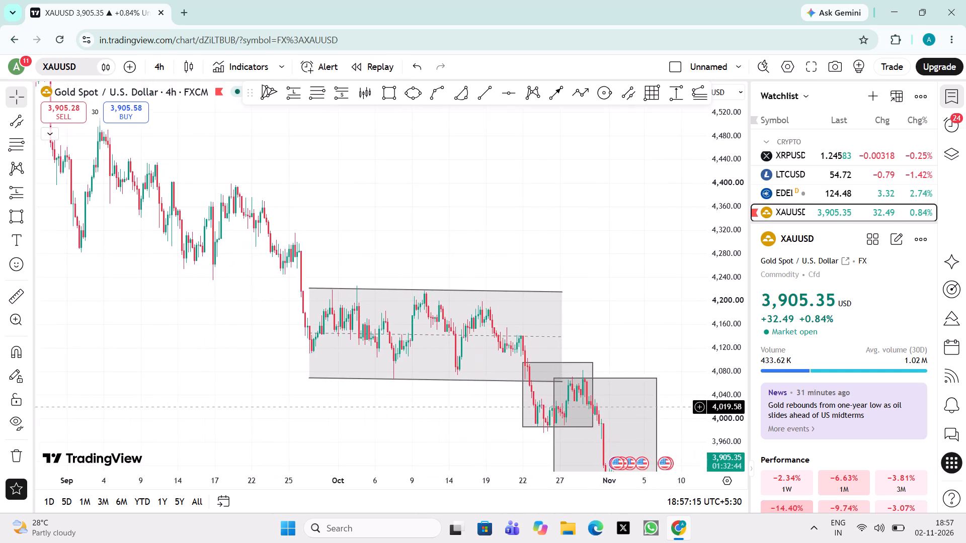
drag(375, 401, 399, 348)
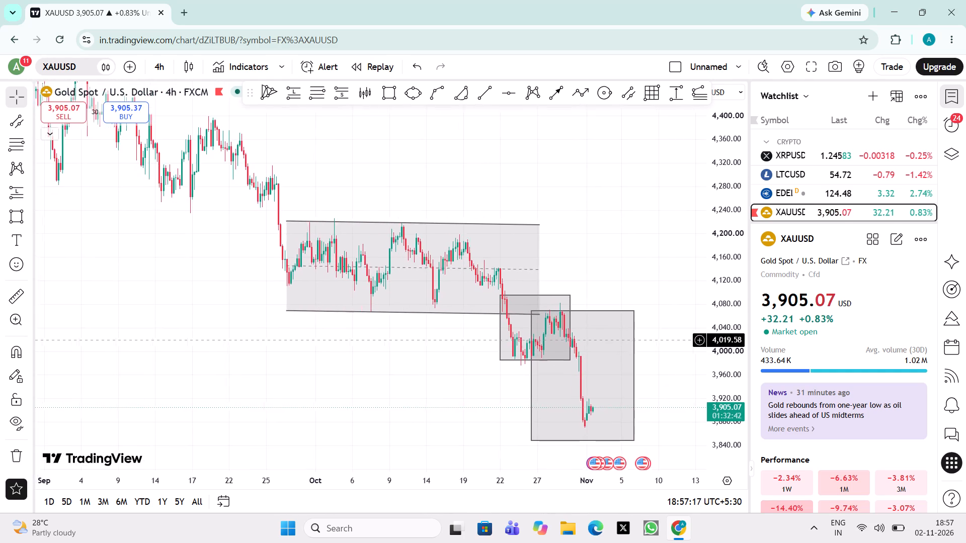
drag(399, 348, 385, 360)
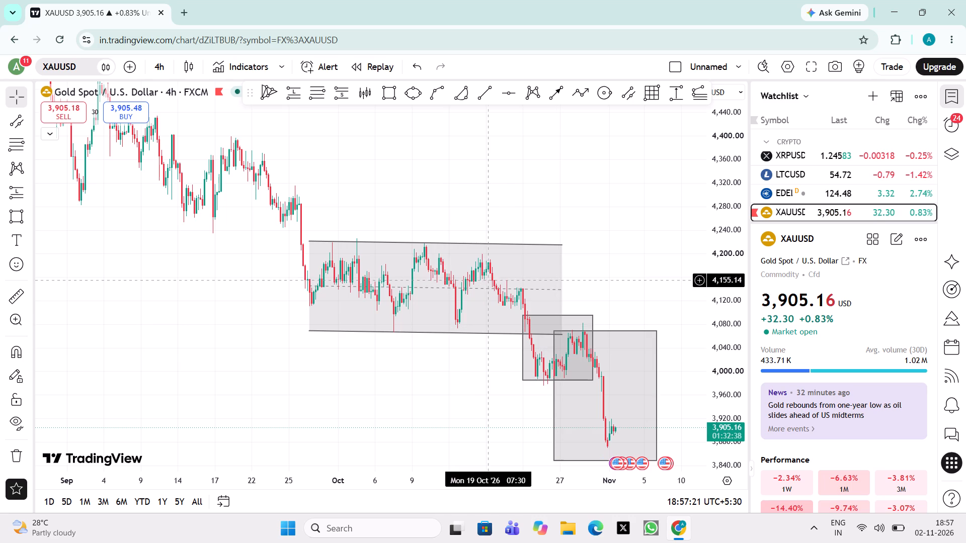
click(594, 323)
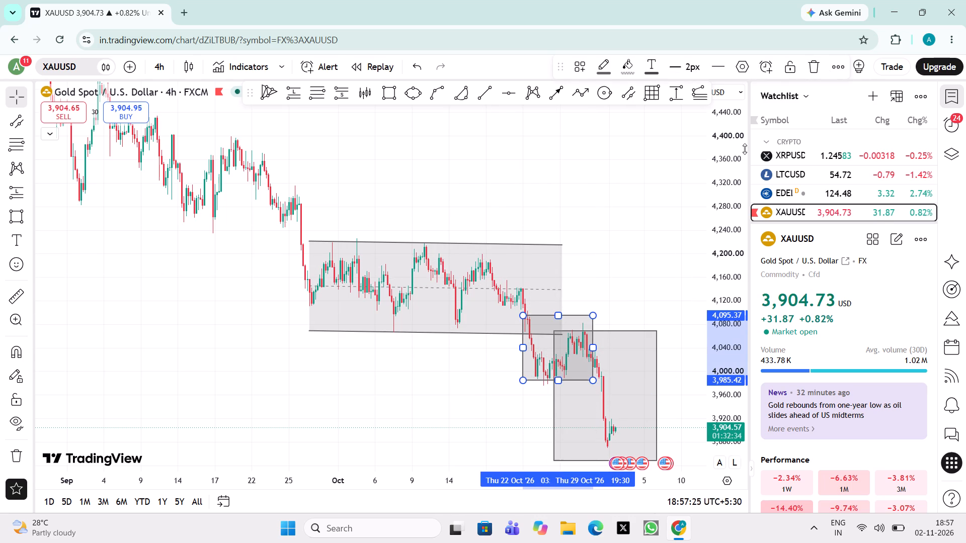
click(811, 66)
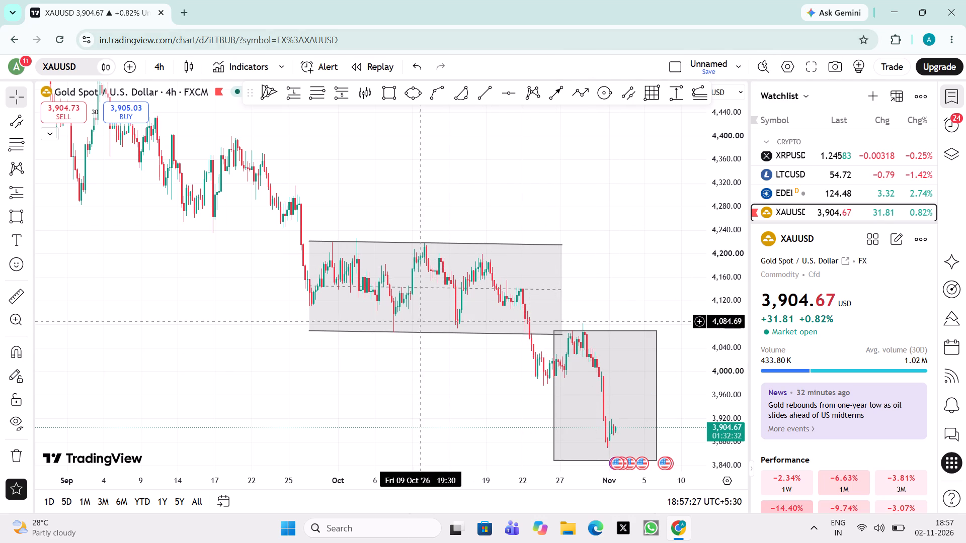
Draw a rectangle over the late-September price drop, from 18 to 30 September, between about 4,395 and 4,110.
drag(371, 377, 326, 361)
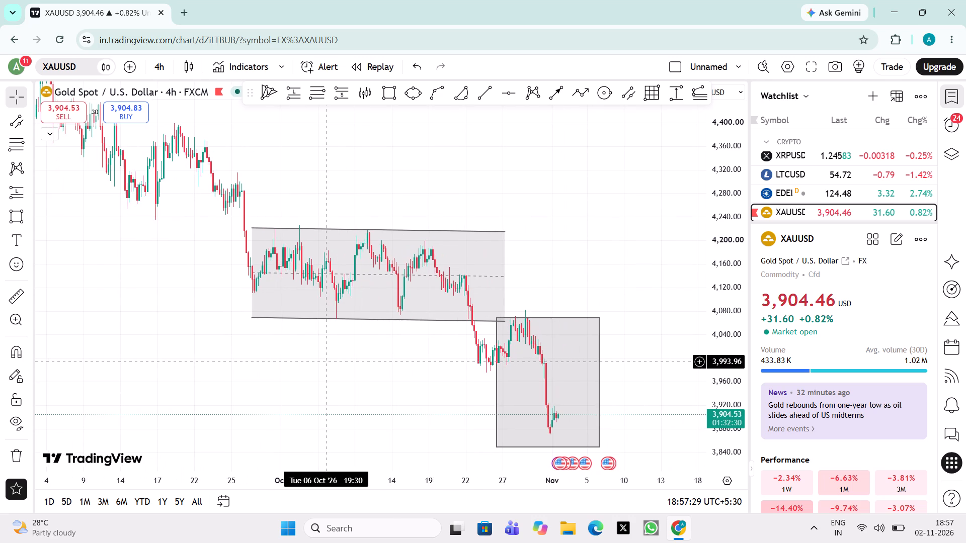
drag(326, 361, 510, 428)
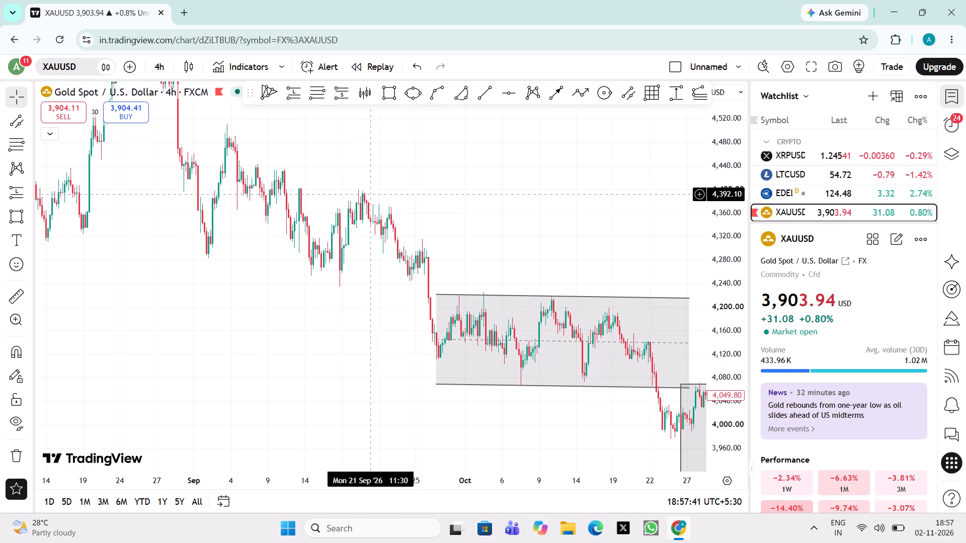
click(388, 88)
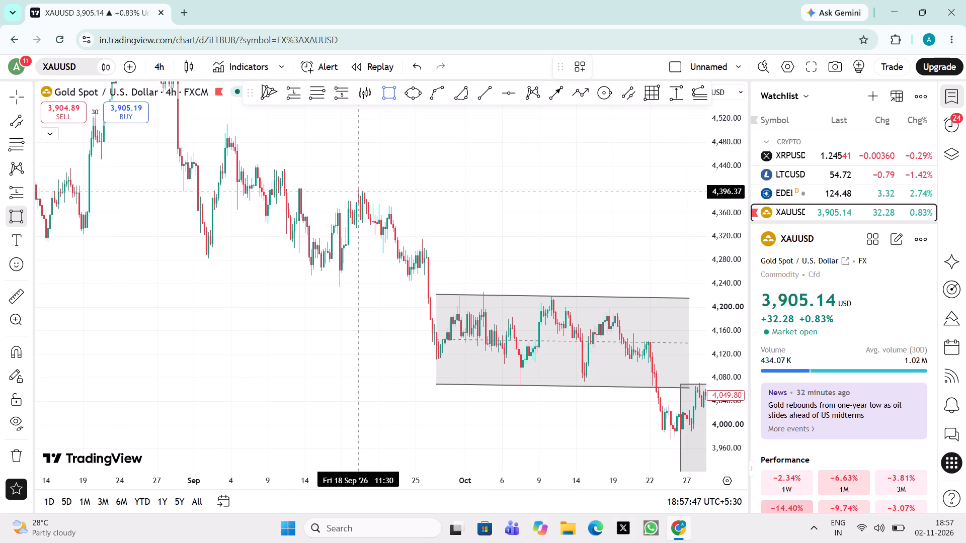
drag(355, 192, 489, 301)
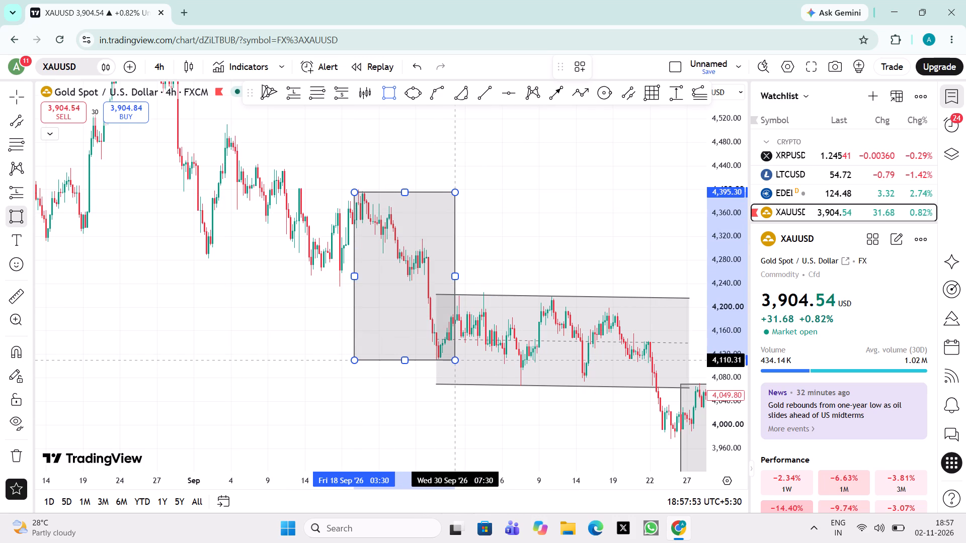
click(454, 360)
Move the new rectangle back onto the early-September price swing, spanning 1 to 11 September with its lower edge at about 4,281.
drag(377, 292, 265, 285)
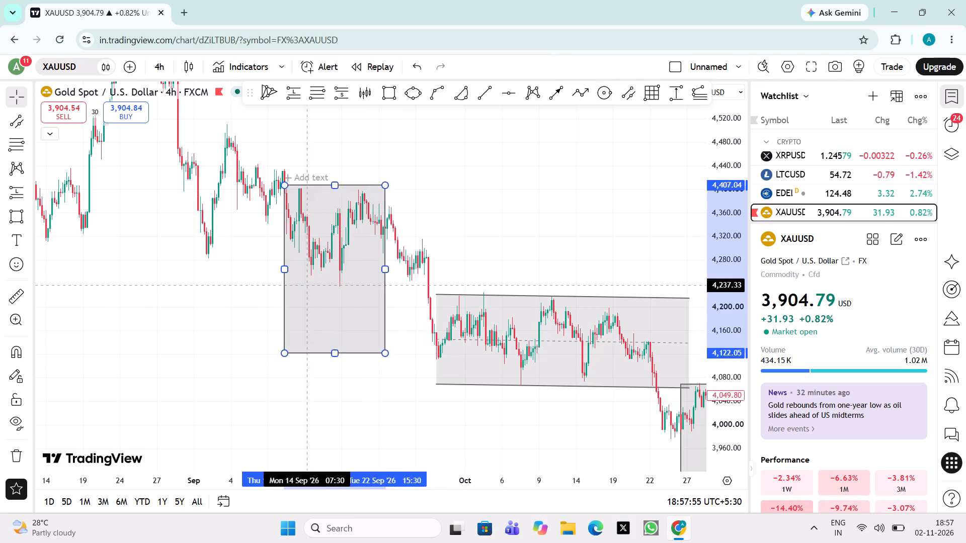
drag(265, 285, 245, 236)
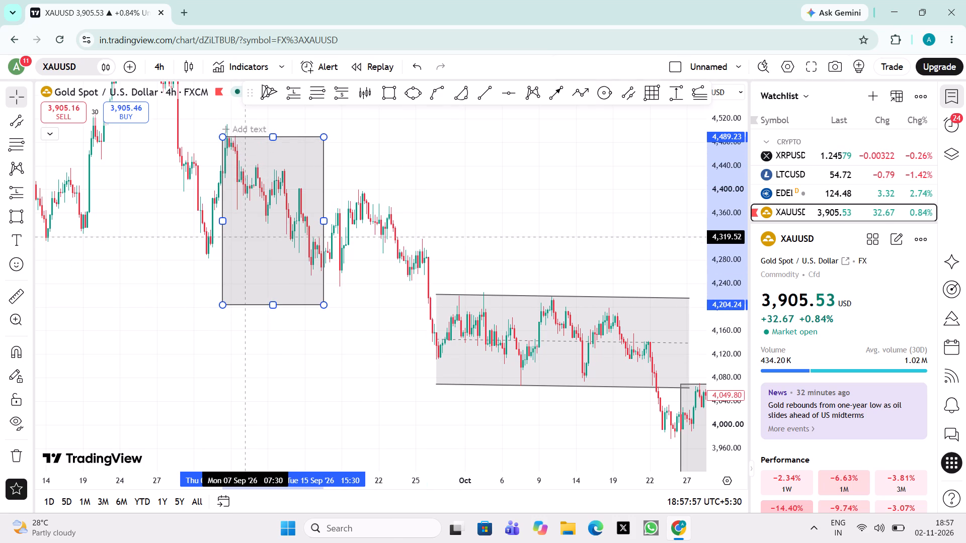
drag(245, 236, 372, 291)
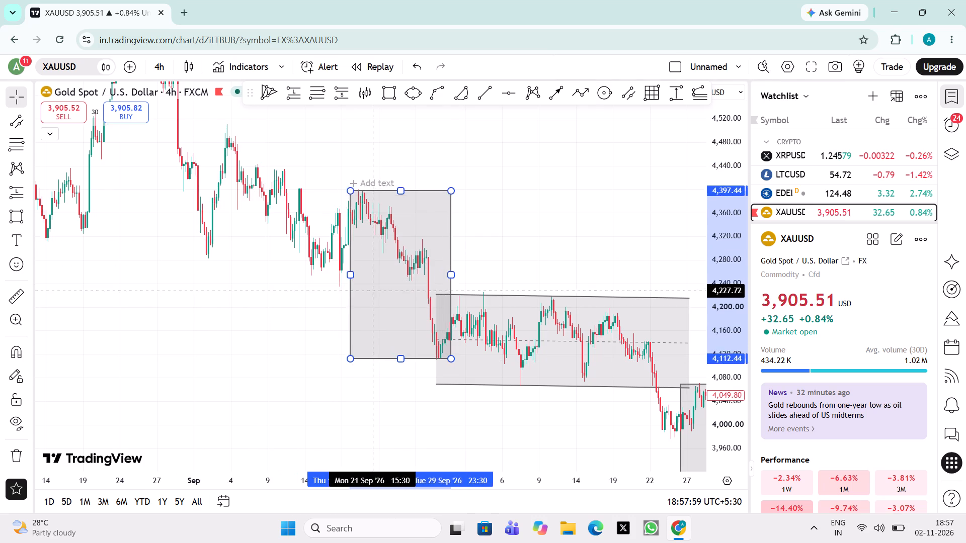
drag(372, 291, 219, 180)
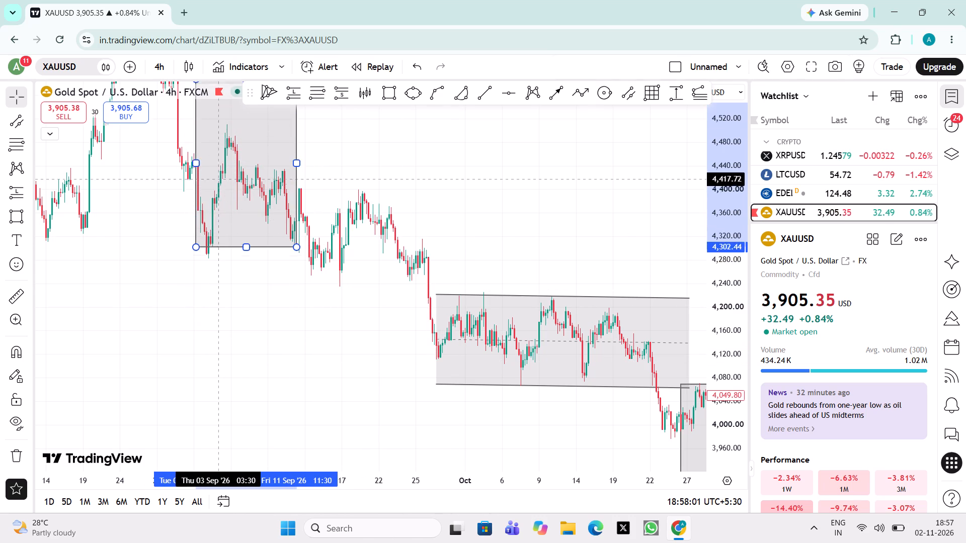
drag(219, 180, 223, 190)
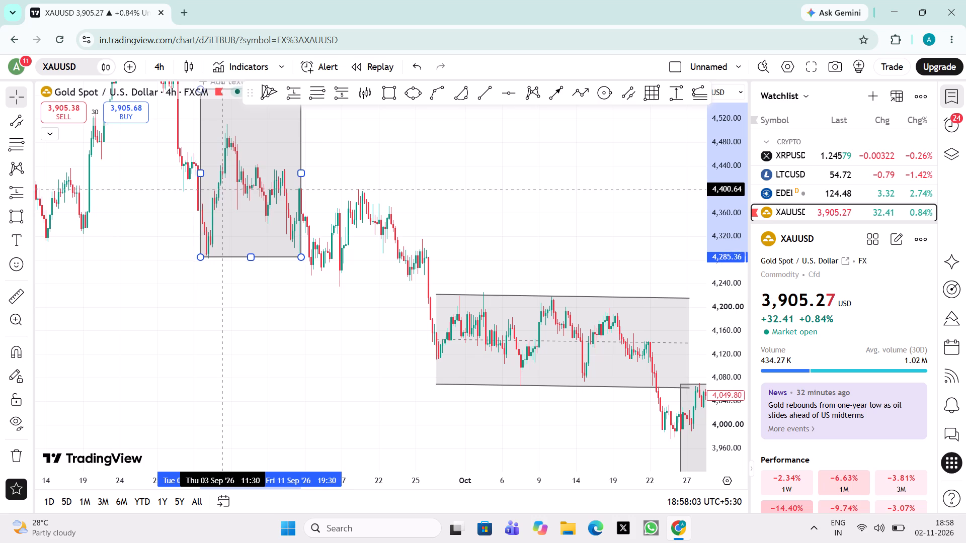
drag(223, 190, 224, 191)
Resize the early-September rectangle vertically to fit the candles, with its upper edge at about 4,510 and its lower edge at about 4,285.
drag(252, 296, 255, 370)
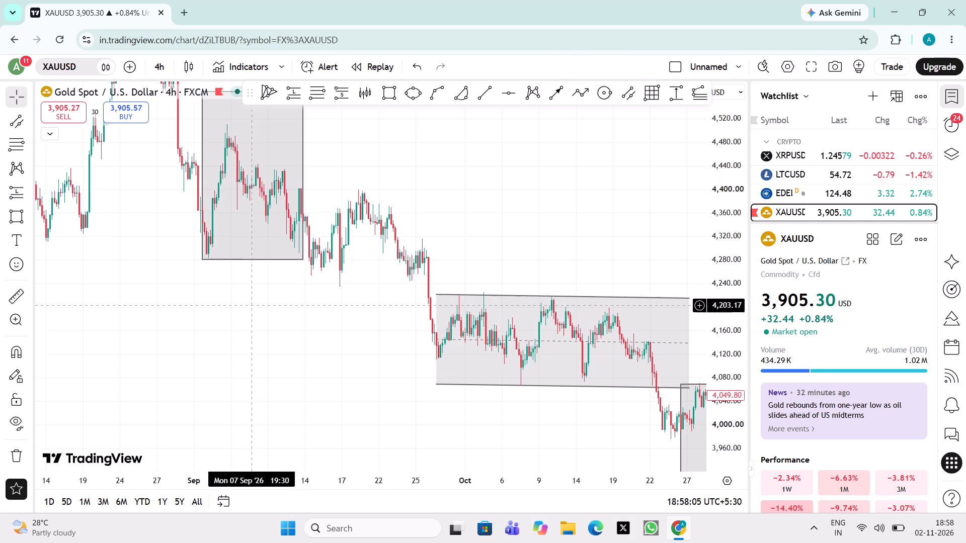
drag(255, 370, 259, 425)
drag(260, 192, 272, 216)
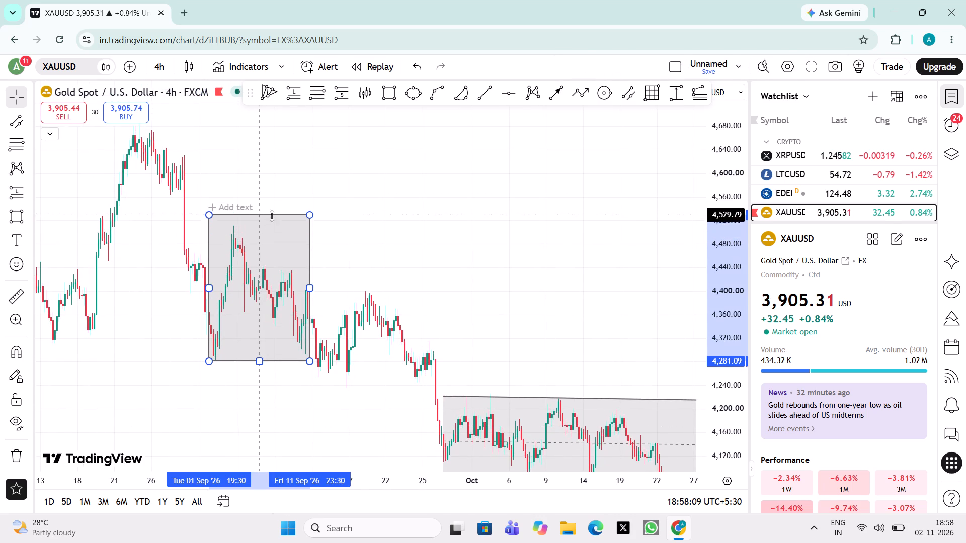
drag(272, 216, 273, 226)
click(273, 226)
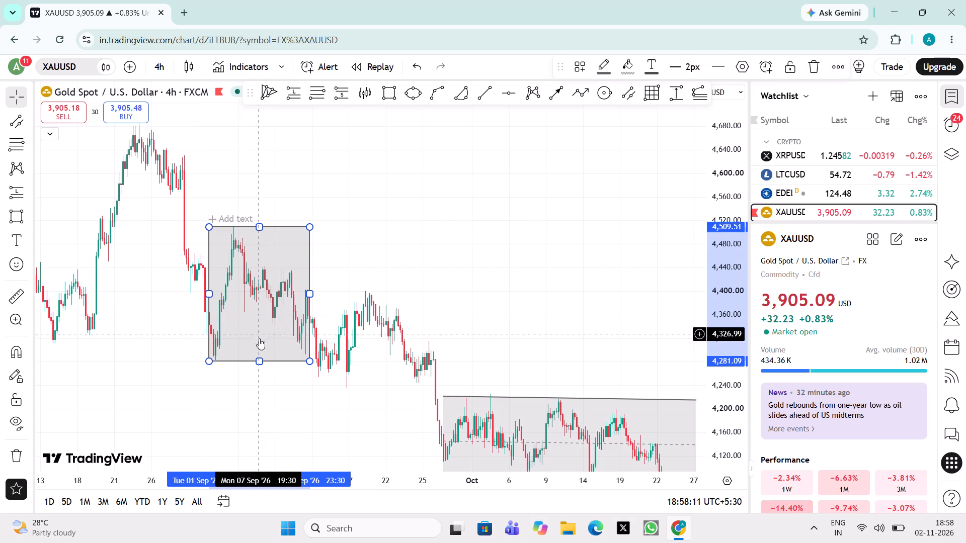
drag(260, 358, 252, 358)
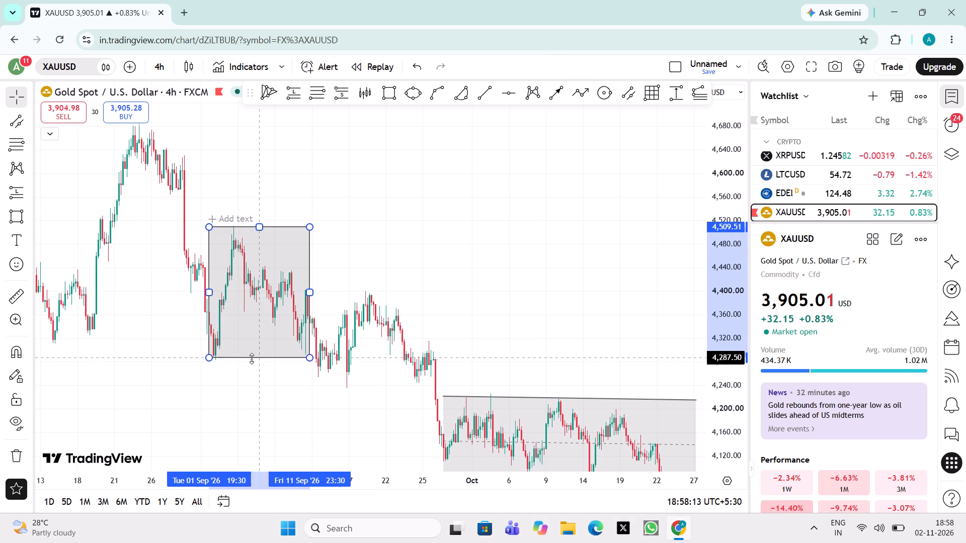
drag(252, 358, 252, 359)
click(252, 359)
Move the resized rectangle onto the mid-September range, starting 11 September and spanning about 4,483 down to 4,257.
drag(276, 329, 368, 345)
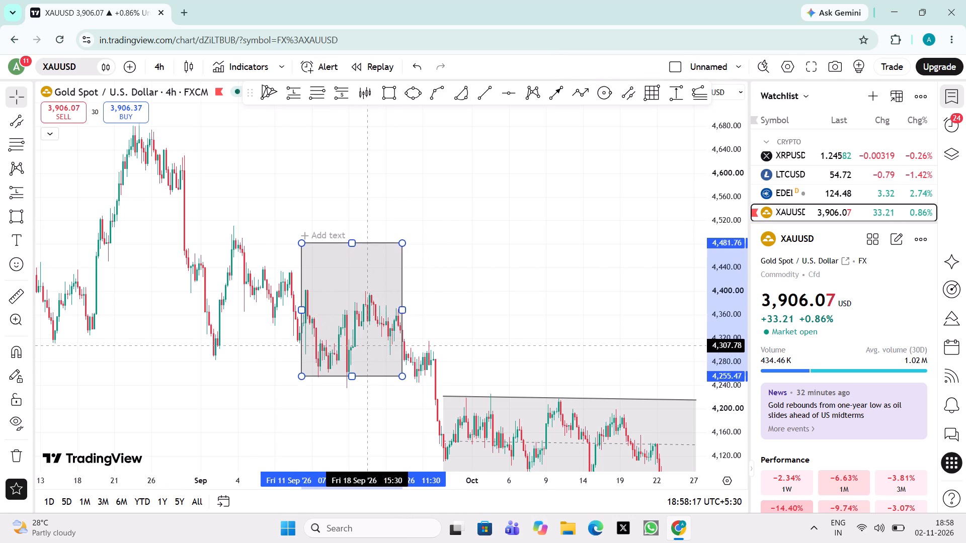
drag(368, 345, 372, 344)
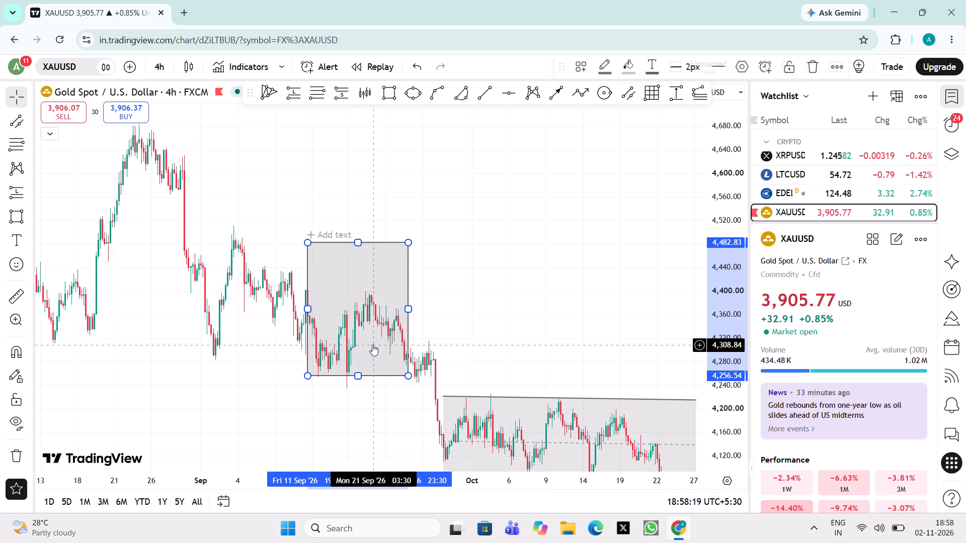
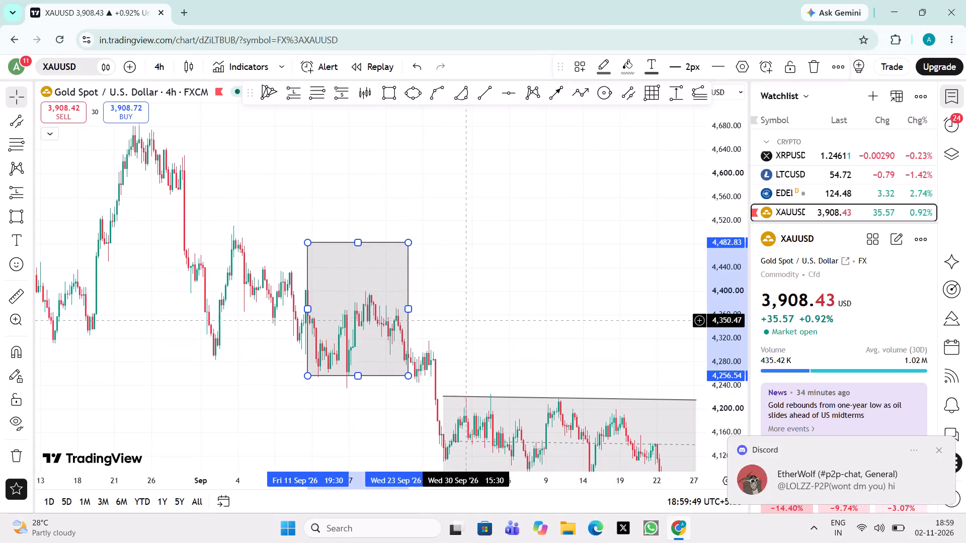
Move the mid-September rectangle onto the late-September price drop, spanning 16 to 28 September with its upper edge at about 4,392.
drag(468, 321, 497, 320)
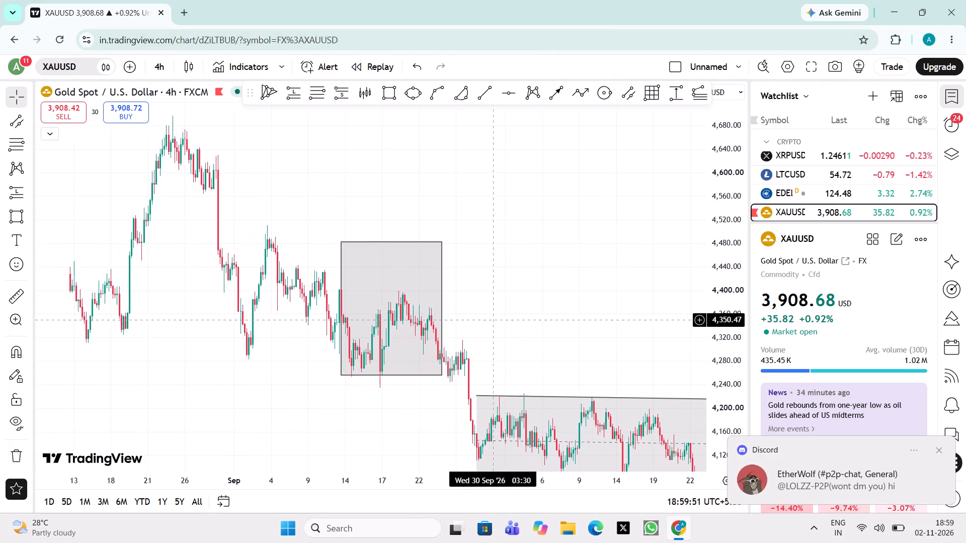
drag(497, 320, 498, 320)
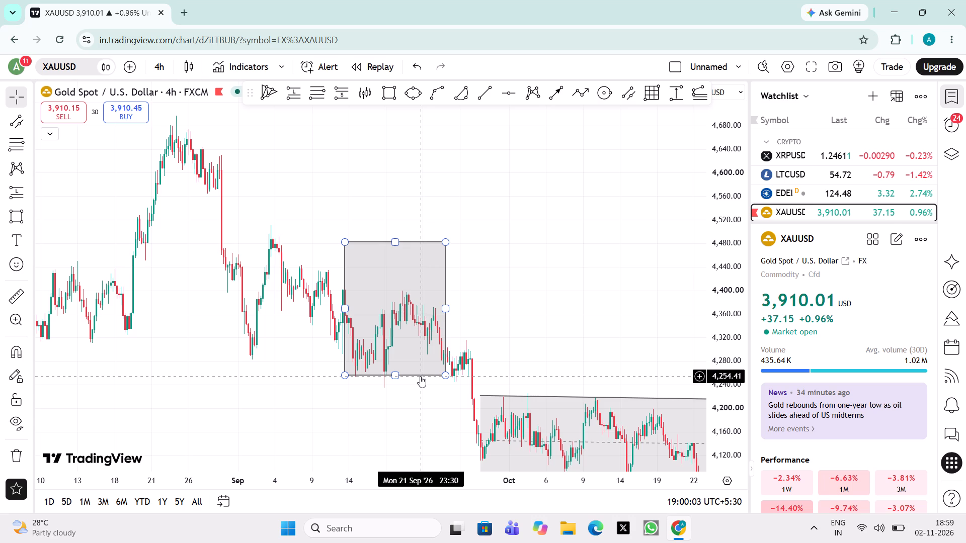
drag(361, 400, 176, 328)
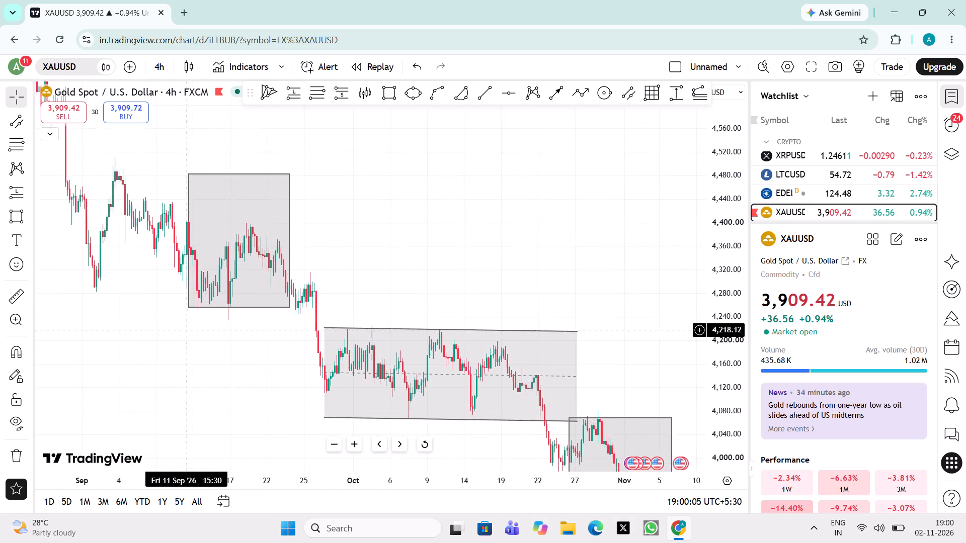
drag(176, 328, 150, 310)
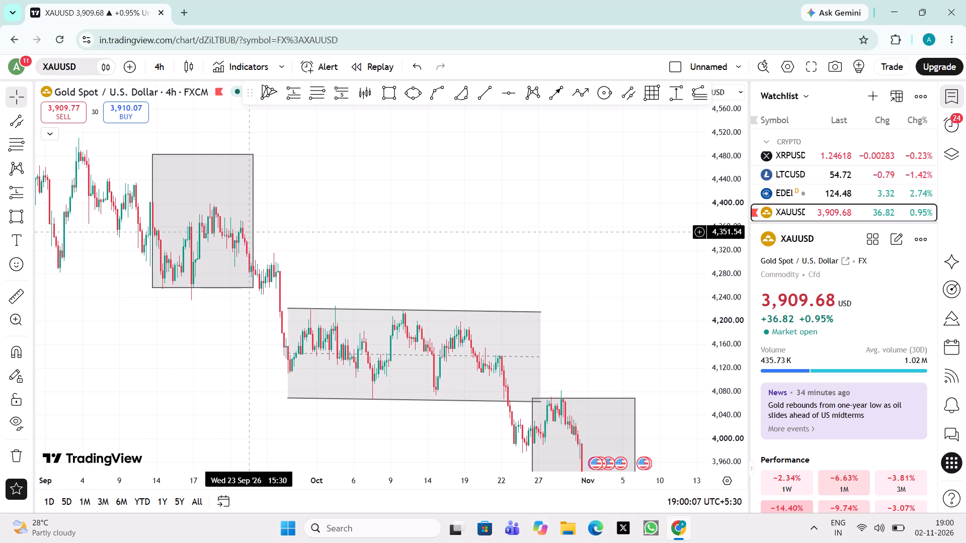
drag(253, 237, 288, 301)
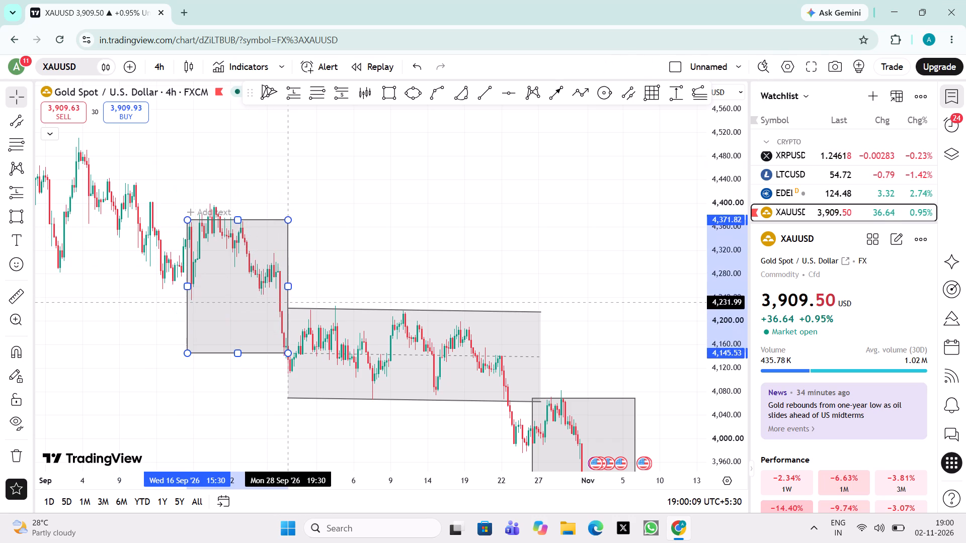
drag(288, 301, 290, 290)
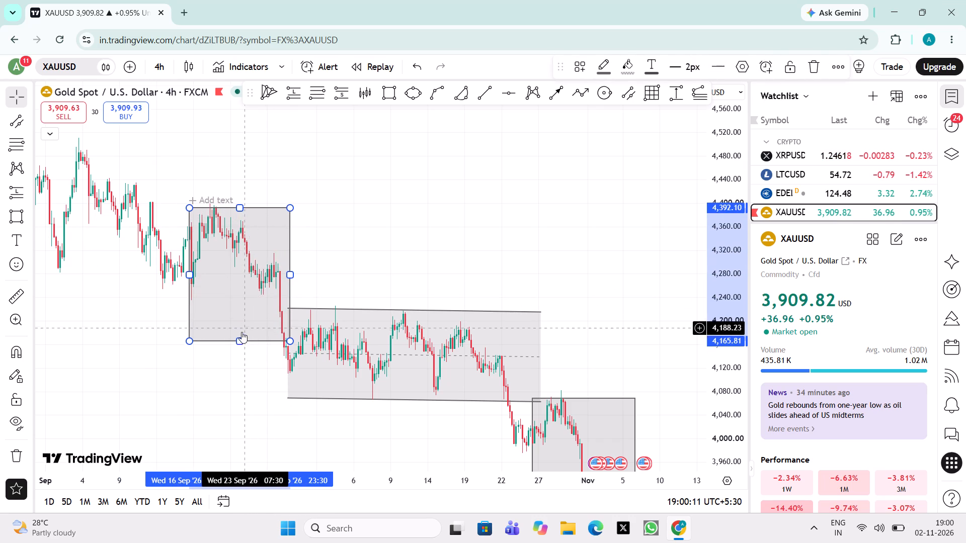
Extend the late-September rectangle's lower edge and adjust its position to span 16 to 29 September, between about 4,392 and 4,111.
drag(238, 337, 245, 373)
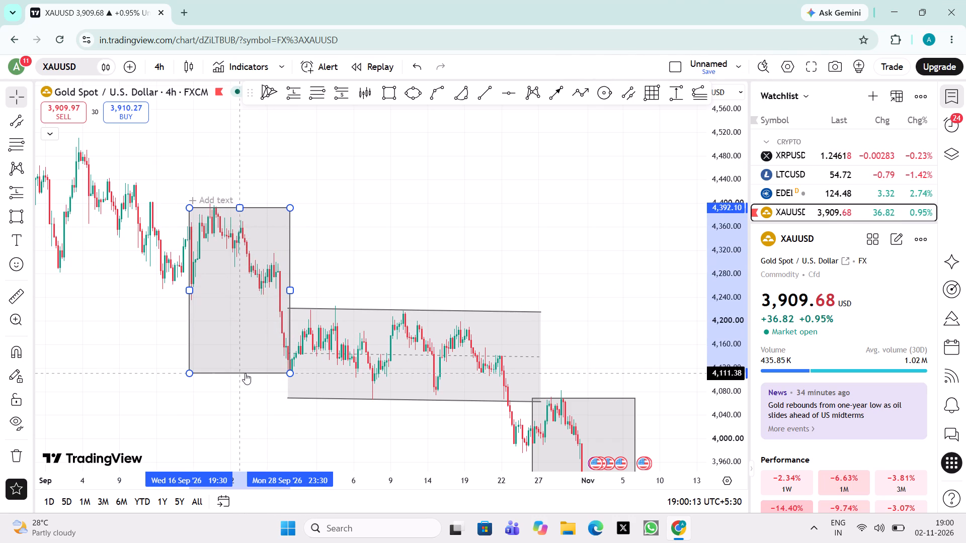
drag(245, 373, 211, 394)
drag(211, 394, 252, 371)
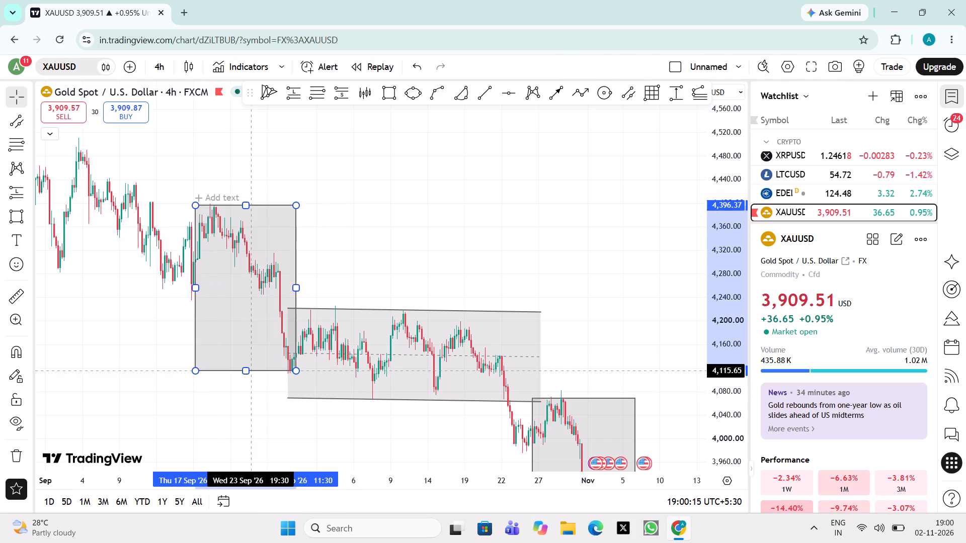
drag(252, 371, 247, 371)
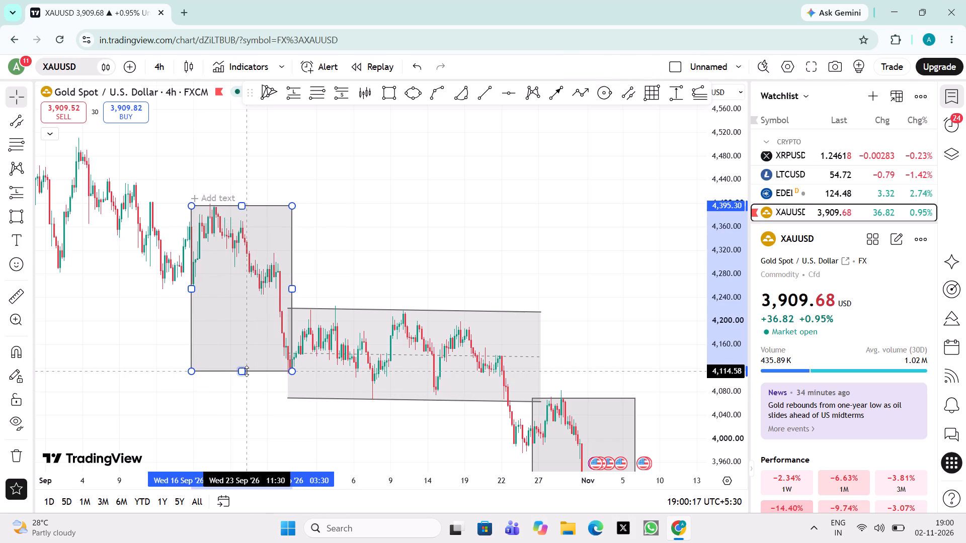
drag(247, 371, 247, 373)
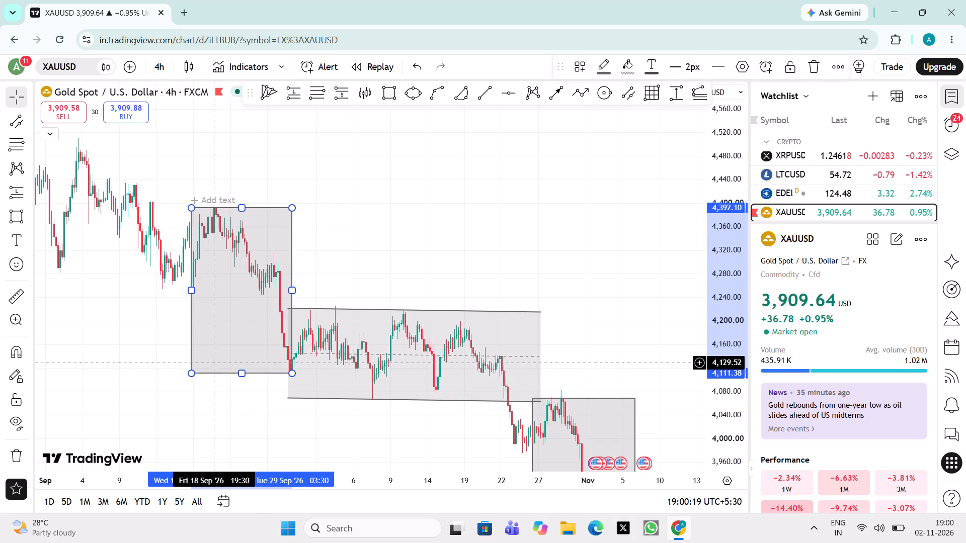
click(144, 383)
Clone the late-September rectangle and place the copy over the late-October price drop, between about 4,140 and 3,860, ending at the start of November.
drag(144, 383, 36, 339)
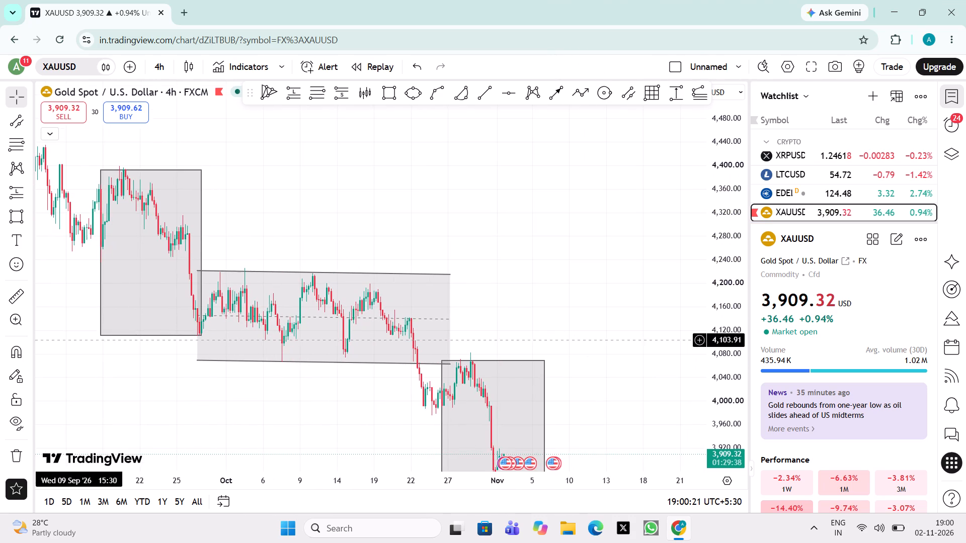
click(201, 230)
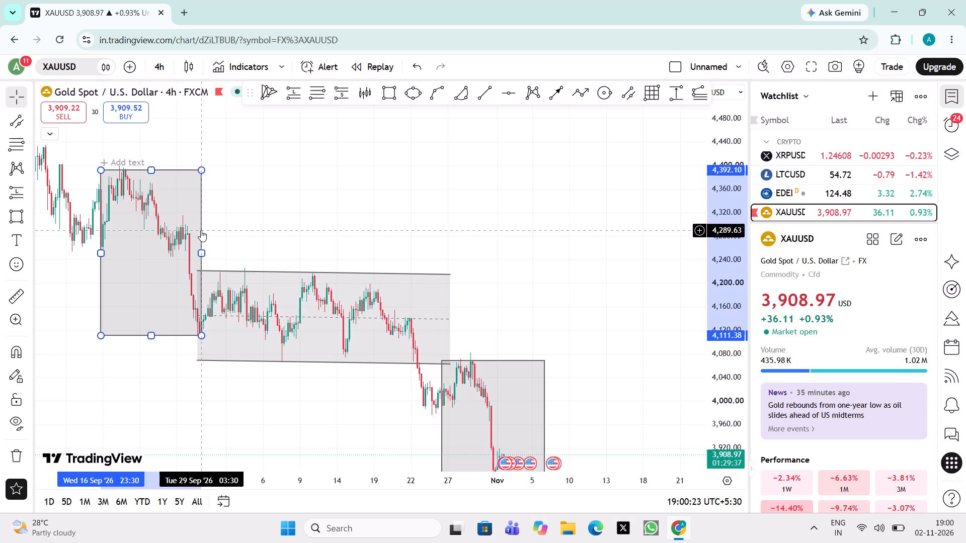
click(836, 73)
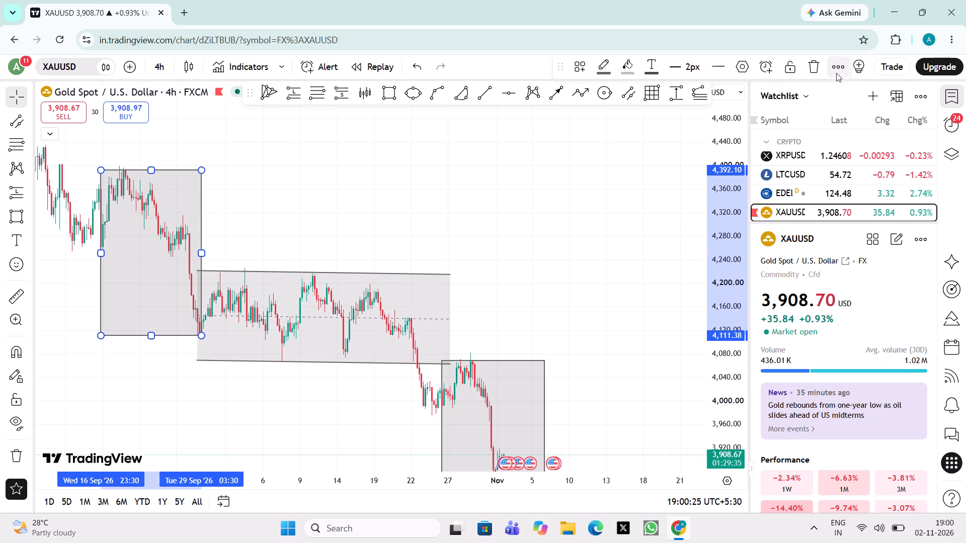
click(849, 139)
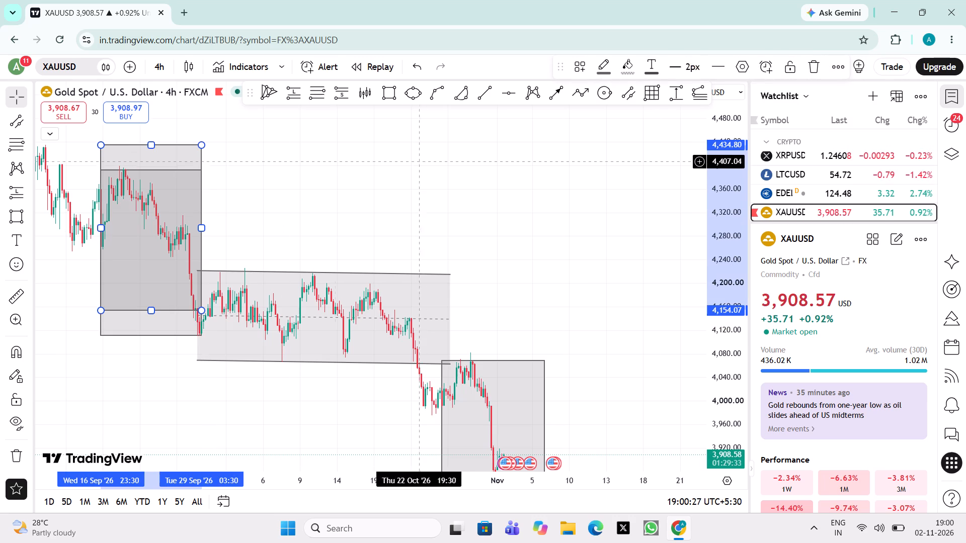
drag(184, 159, 448, 286)
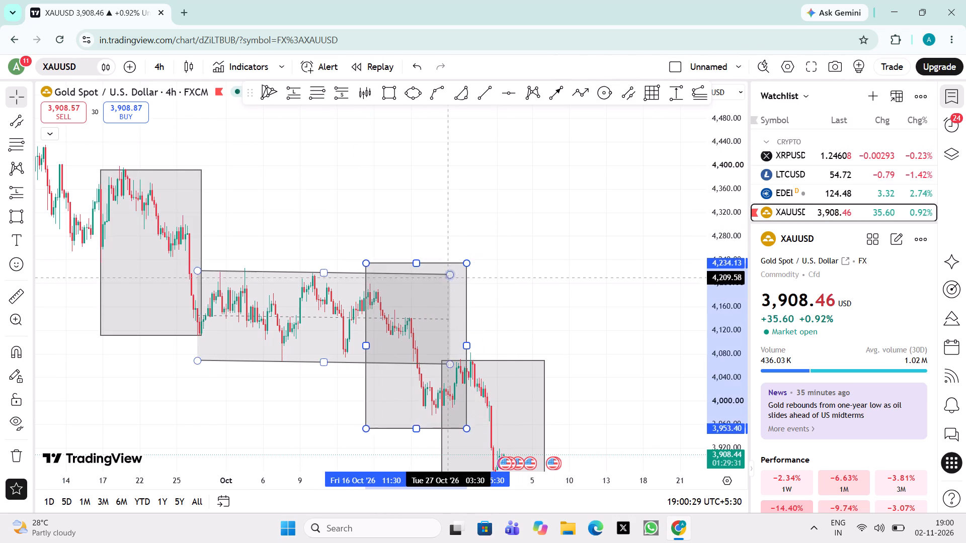
drag(448, 286, 441, 299)
drag(566, 354, 502, 201)
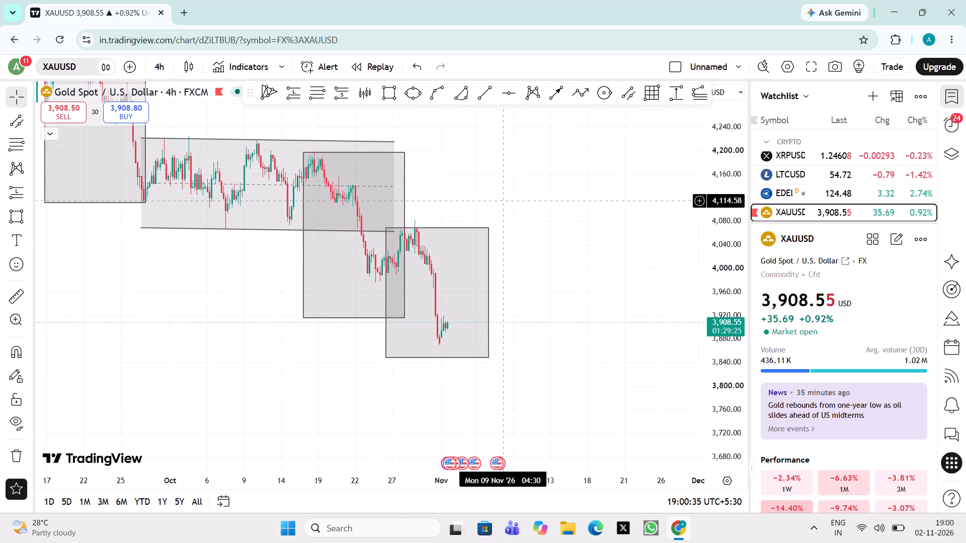
drag(404, 190, 431, 212)
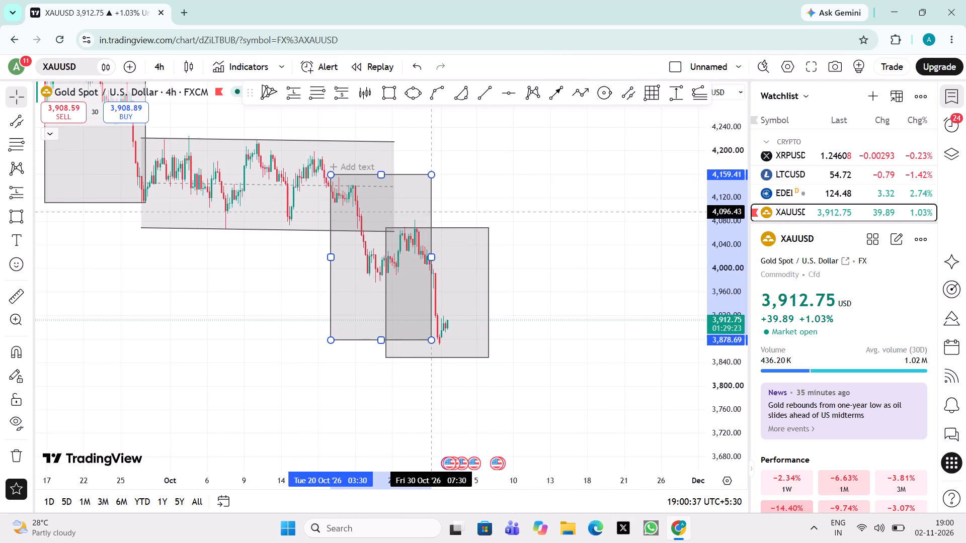
drag(431, 212, 442, 223)
click(497, 241)
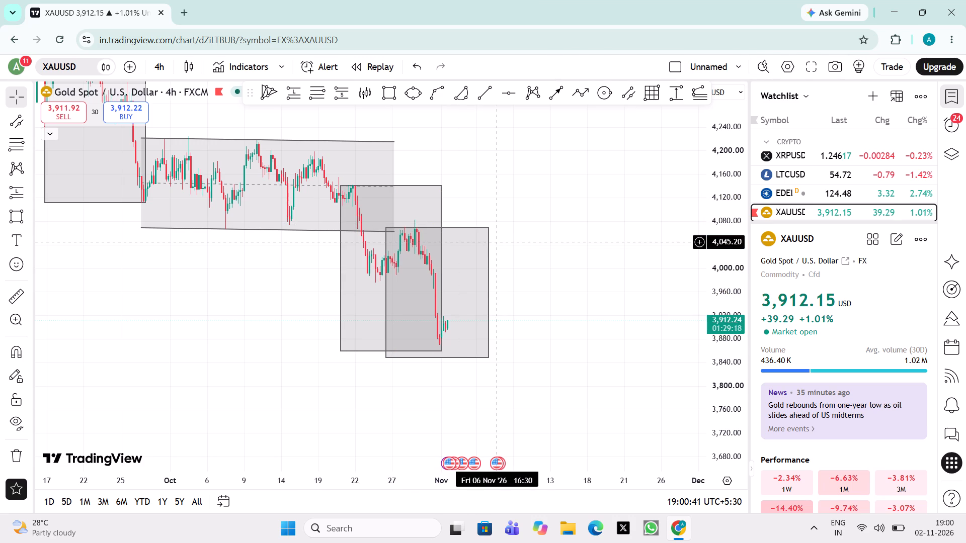
Delete the older rectangle that overlaps the copy and extends into early November.
drag(553, 264, 527, 256)
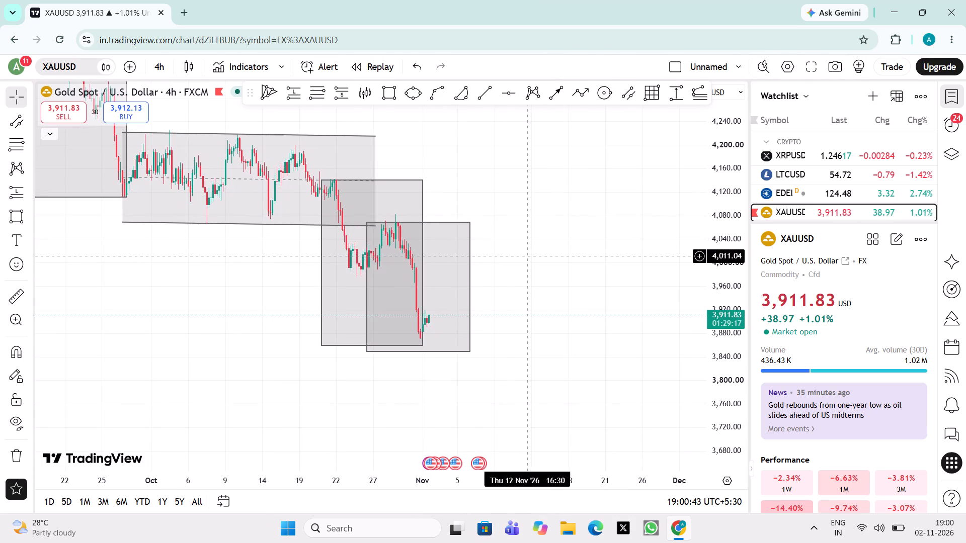
click(471, 250)
click(815, 70)
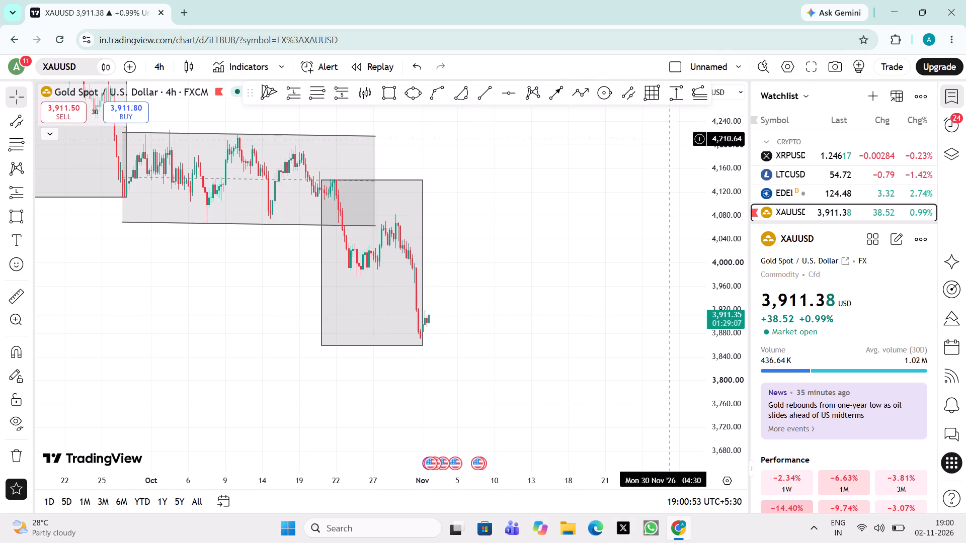
Switch the chart interval to 2 hours.
click(161, 69)
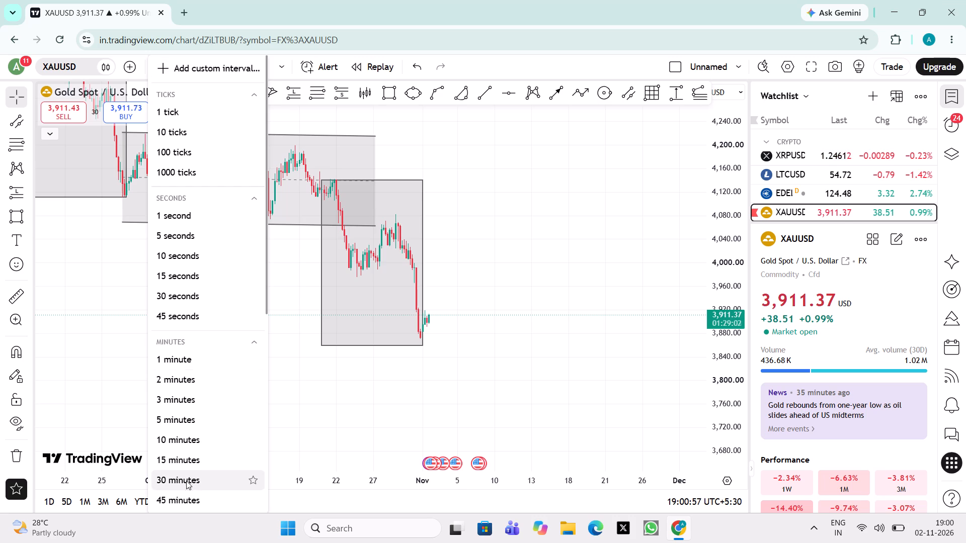
drag(265, 299, 268, 390)
click(169, 403)
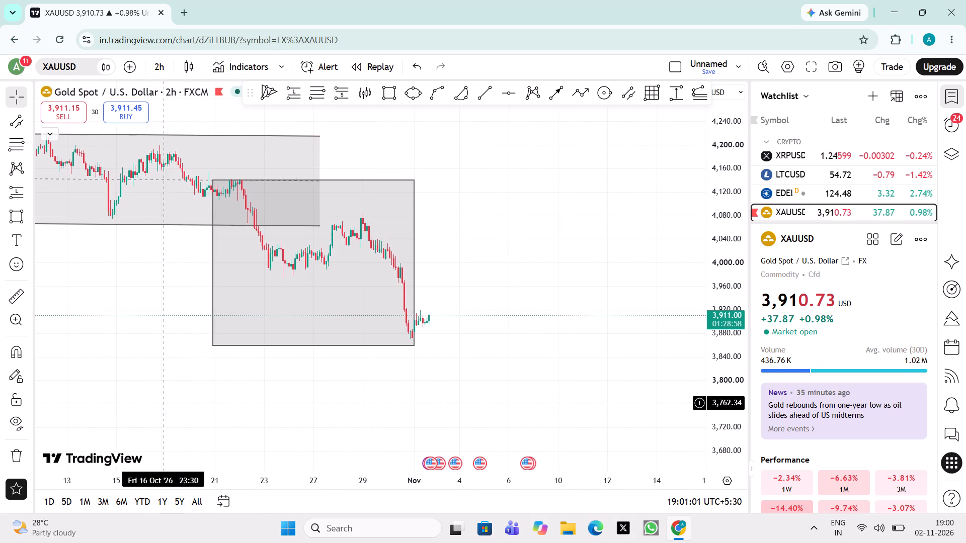
Examine the two rectangled price drops and the October channel between them on the 2-hour chart.
drag(104, 402, 345, 429)
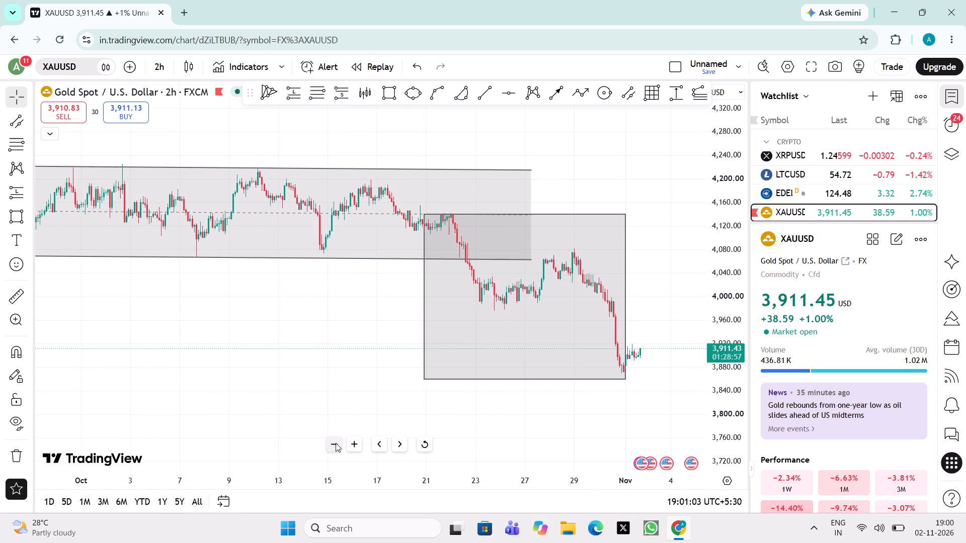
triple_click(336, 443)
drag(362, 339, 286, 450)
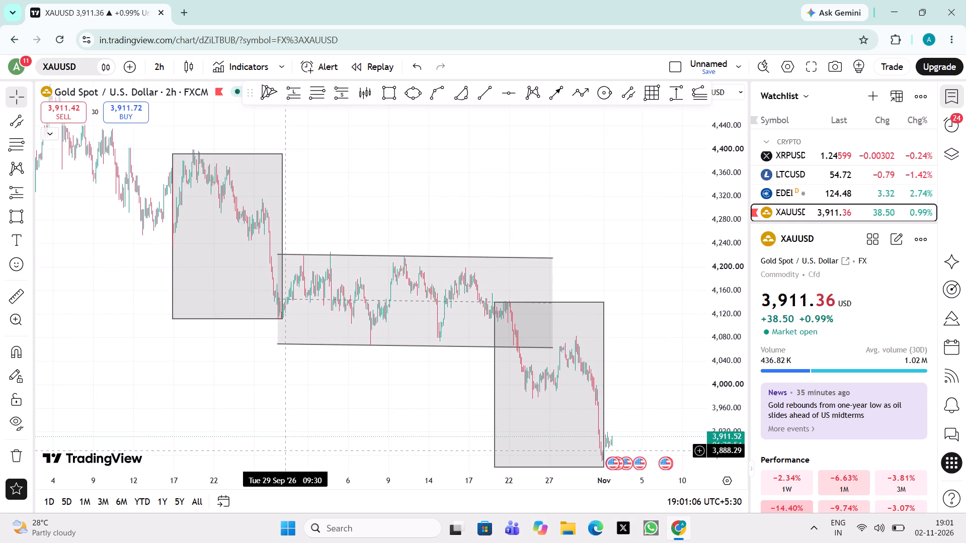
drag(286, 450, 287, 450)
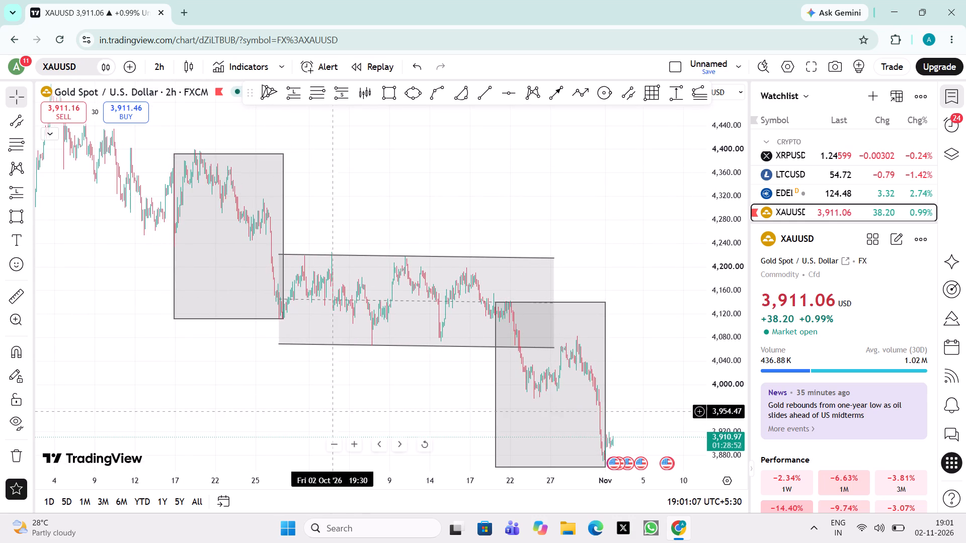
drag(355, 402, 202, 334)
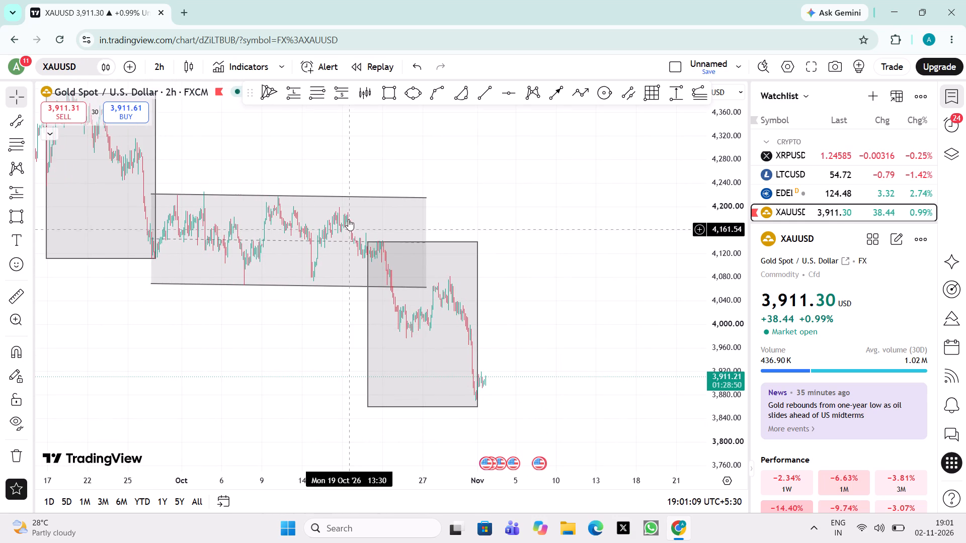
drag(340, 342, 442, 378)
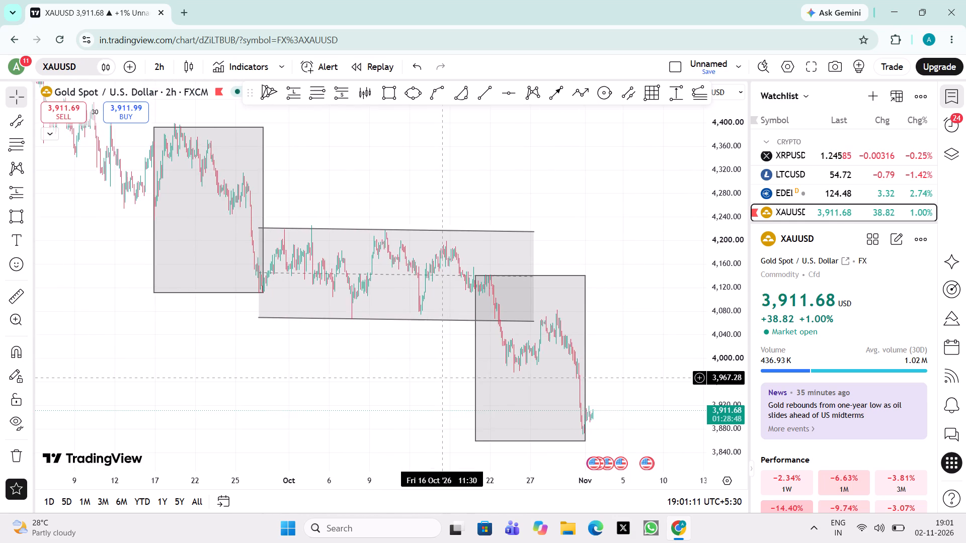
drag(442, 378, 379, 352)
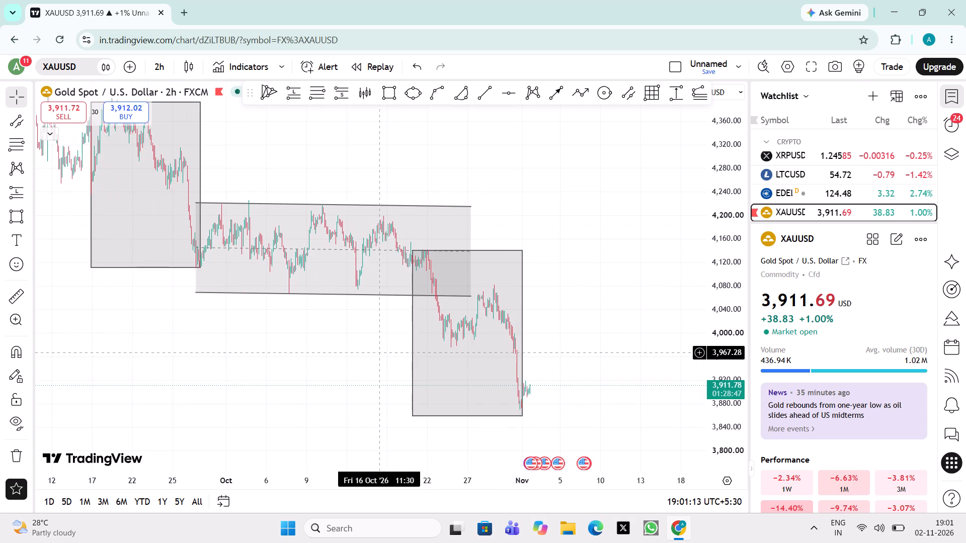
drag(379, 352, 463, 394)
click(352, 439)
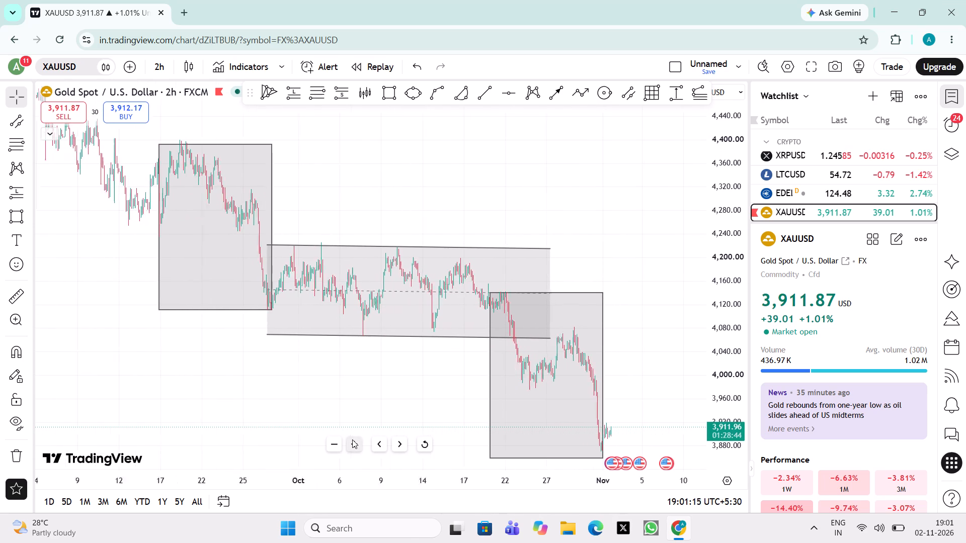
drag(218, 386, 410, 441)
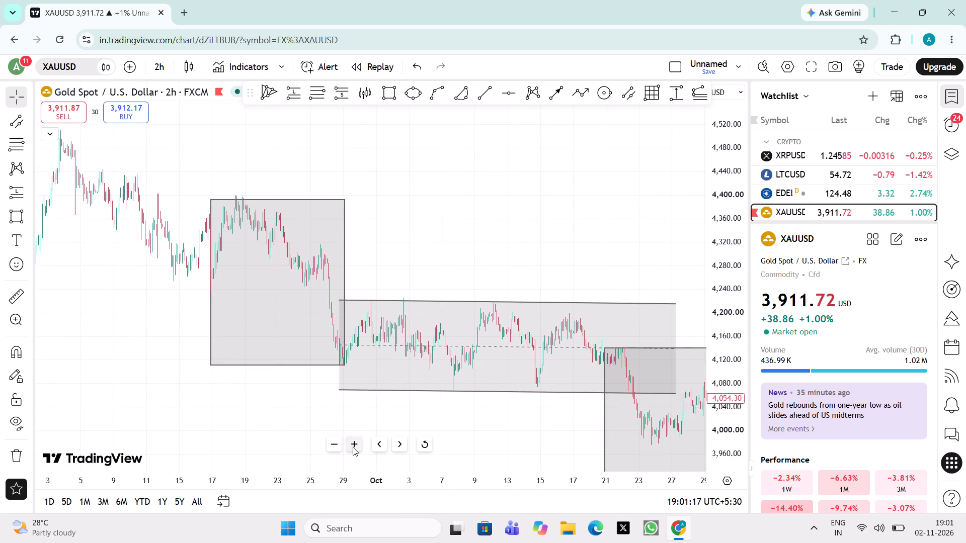
click(353, 447)
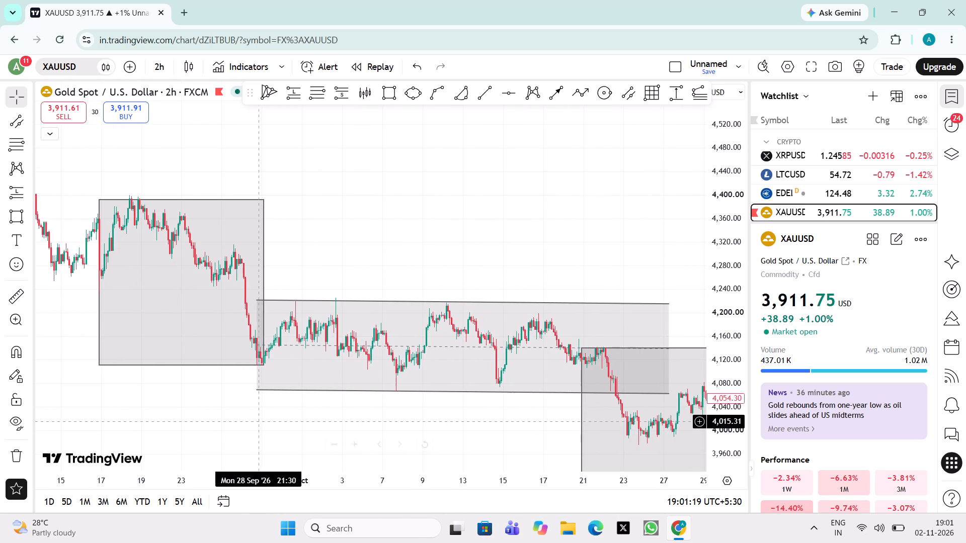
drag(380, 415, 148, 334)
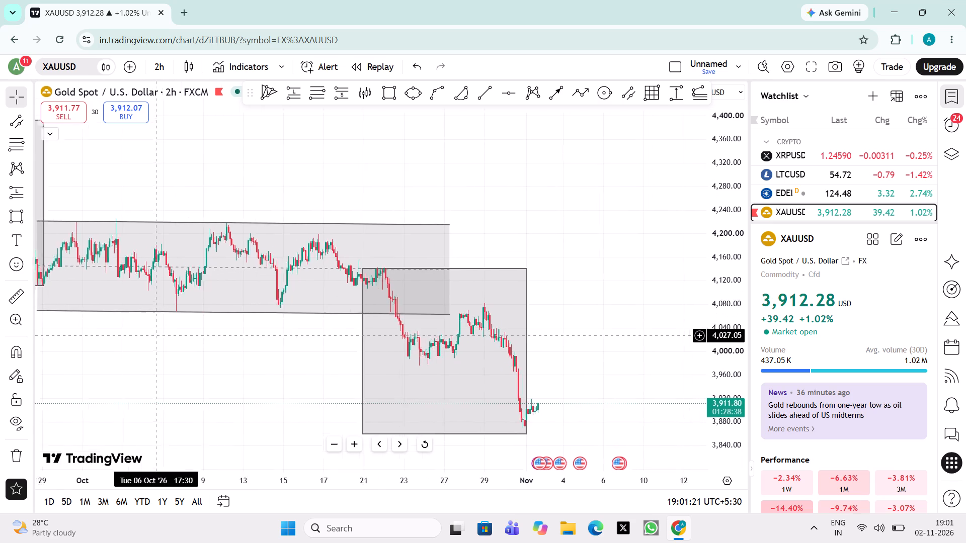
drag(148, 334, 143, 333)
drag(229, 367, 107, 304)
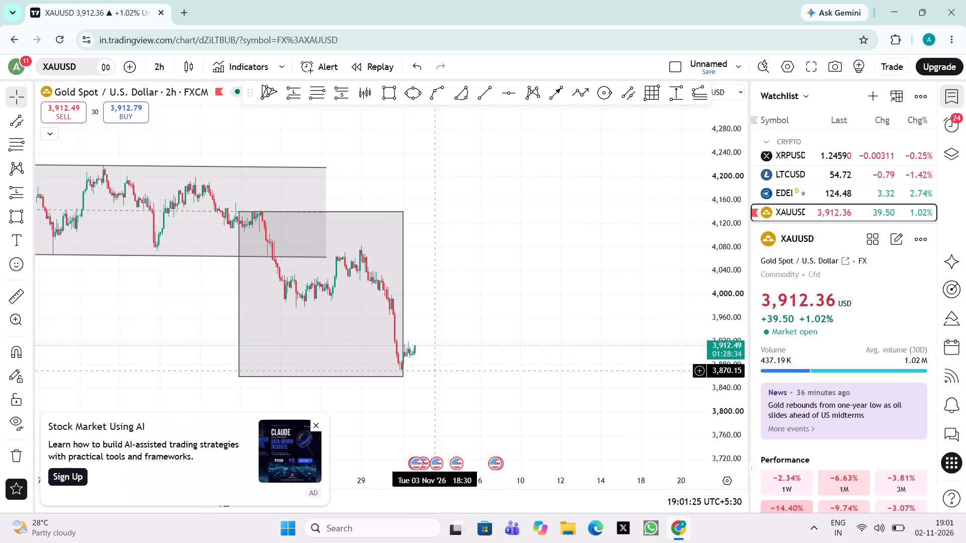
click(315, 426)
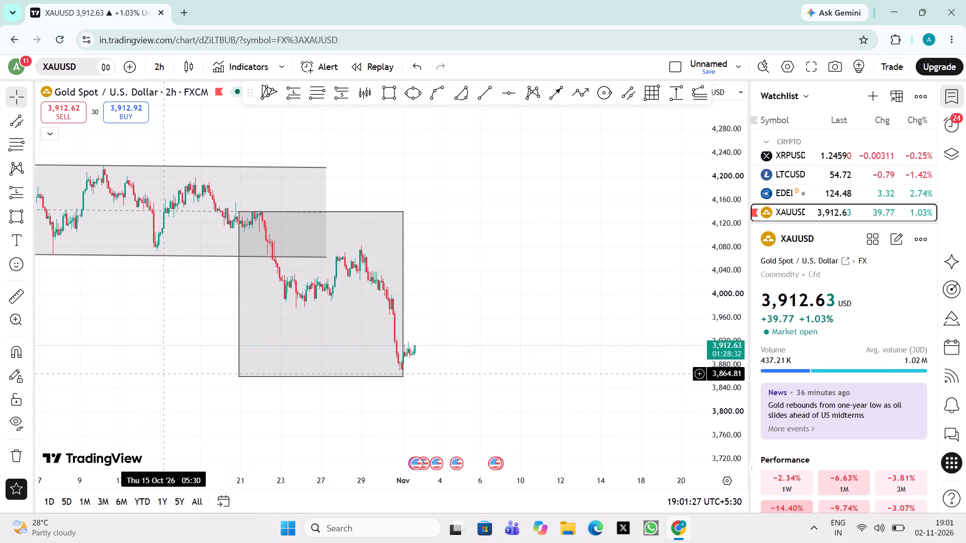
drag(164, 374, 484, 387)
drag(316, 364, 490, 491)
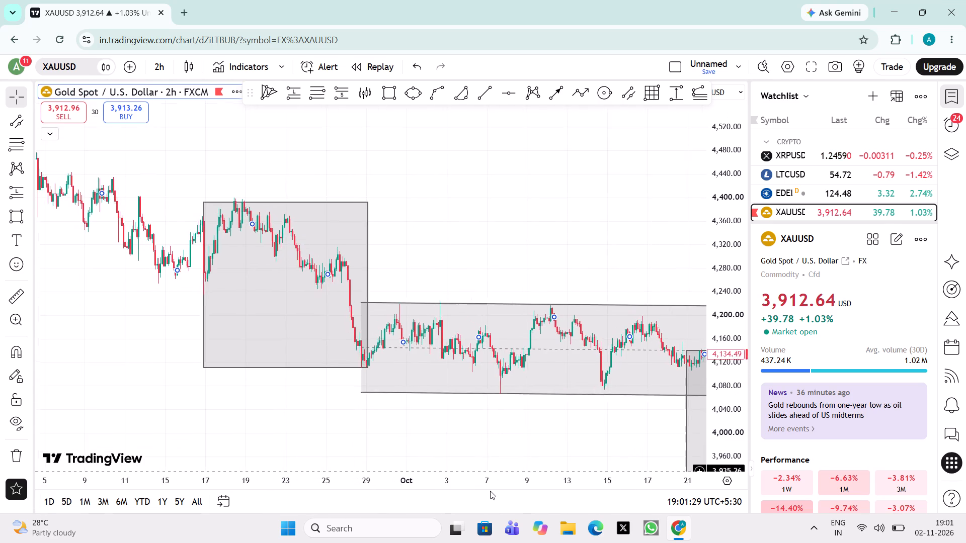
Move the late-September rectangle to span about 22 September to 2 October, between about 4,390 and 4,110.
drag(490, 491, 491, 491)
drag(180, 431, 435, 468)
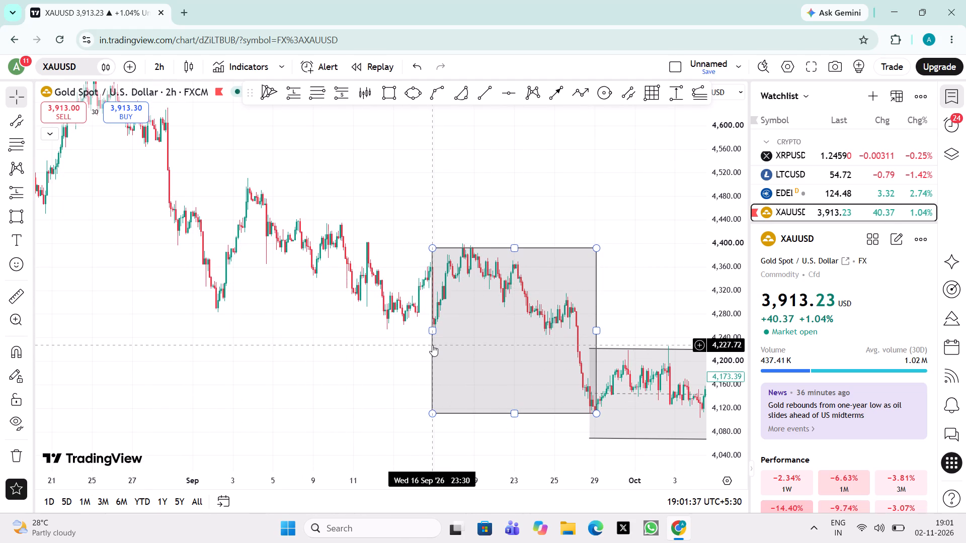
drag(432, 345, 179, 242)
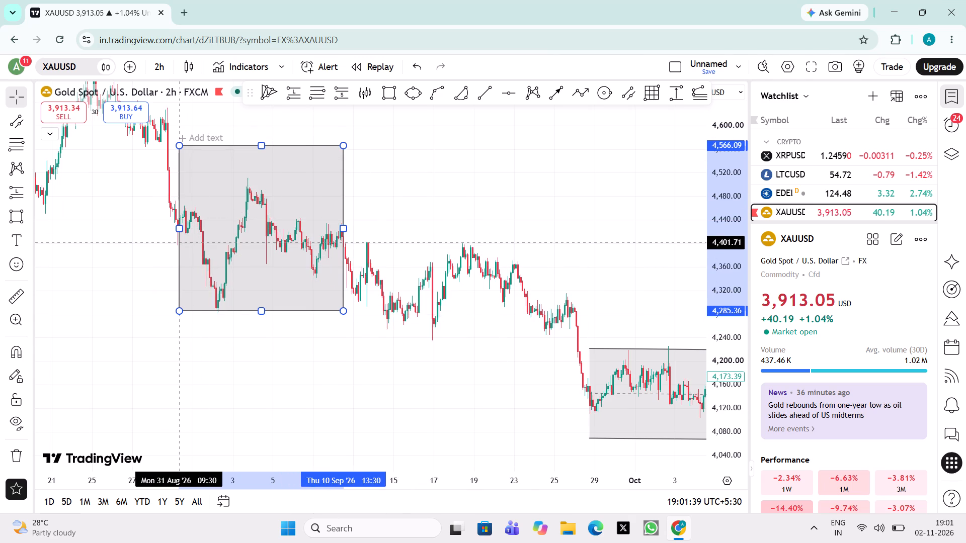
drag(179, 242, 569, 343)
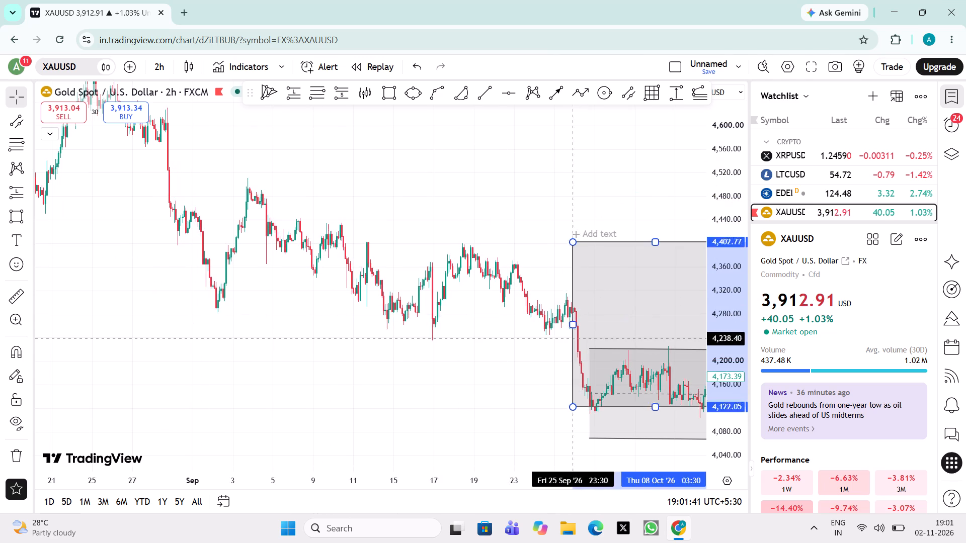
drag(569, 343, 493, 345)
Examine the September decline around the moved rectangle, the October channel and the late-October drop on the 2-hour chart.
drag(445, 339, 413, 341)
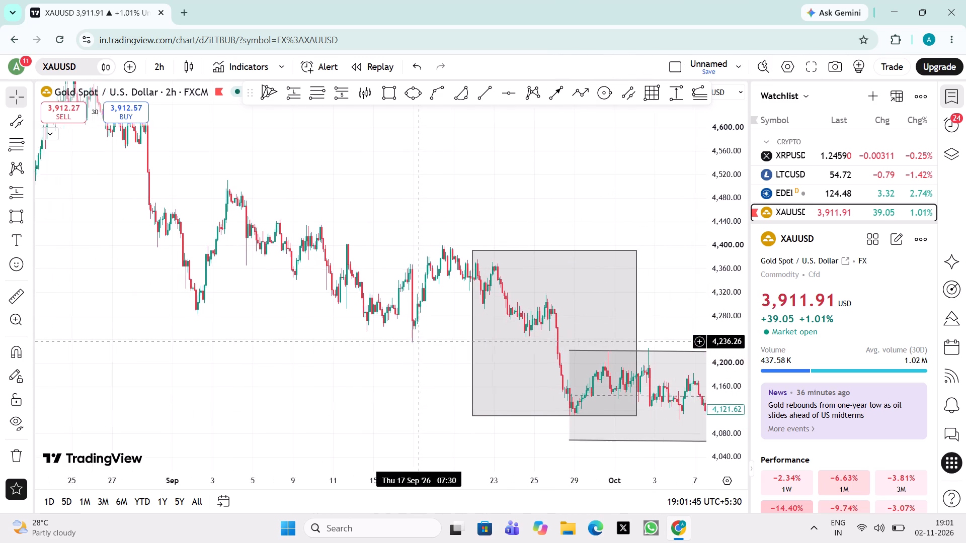
drag(413, 341, 400, 339)
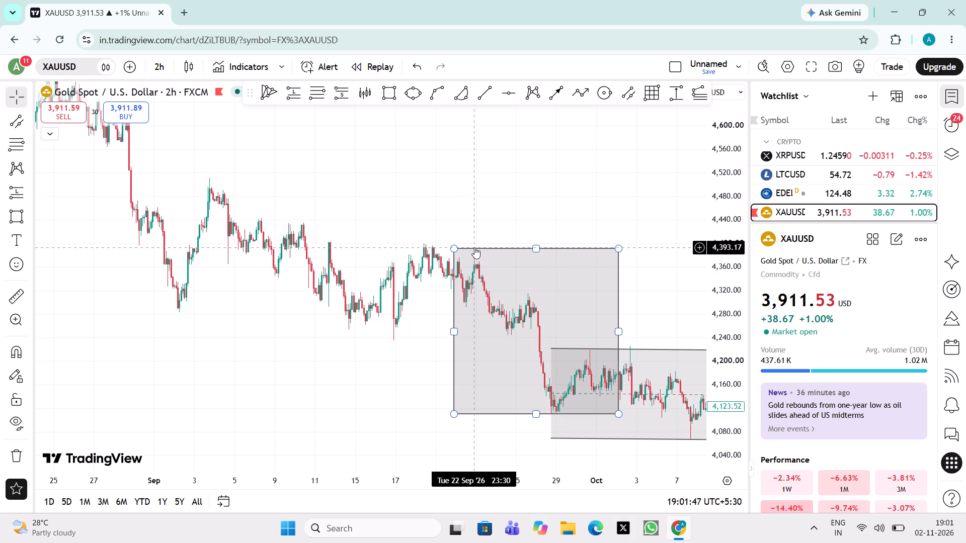
drag(312, 394, 301, 402)
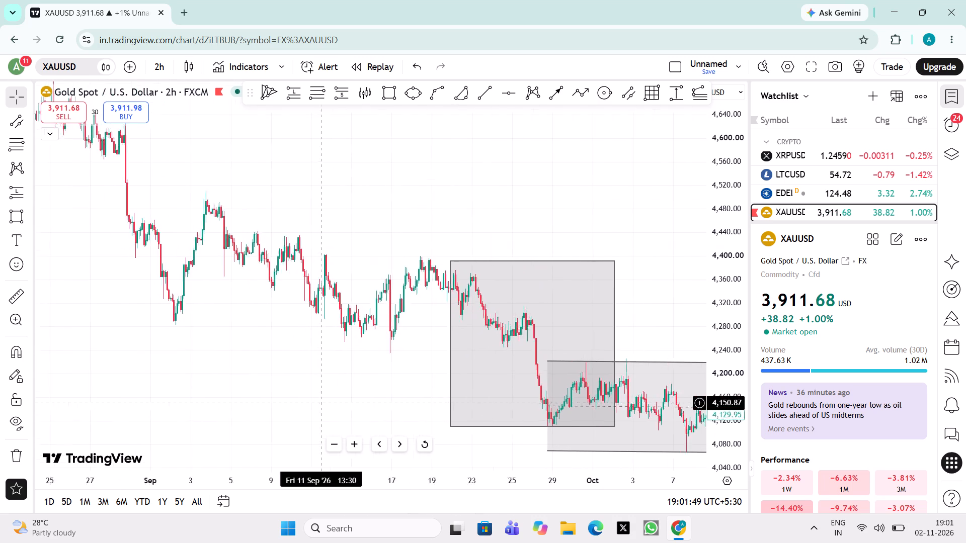
drag(301, 402, 312, 416)
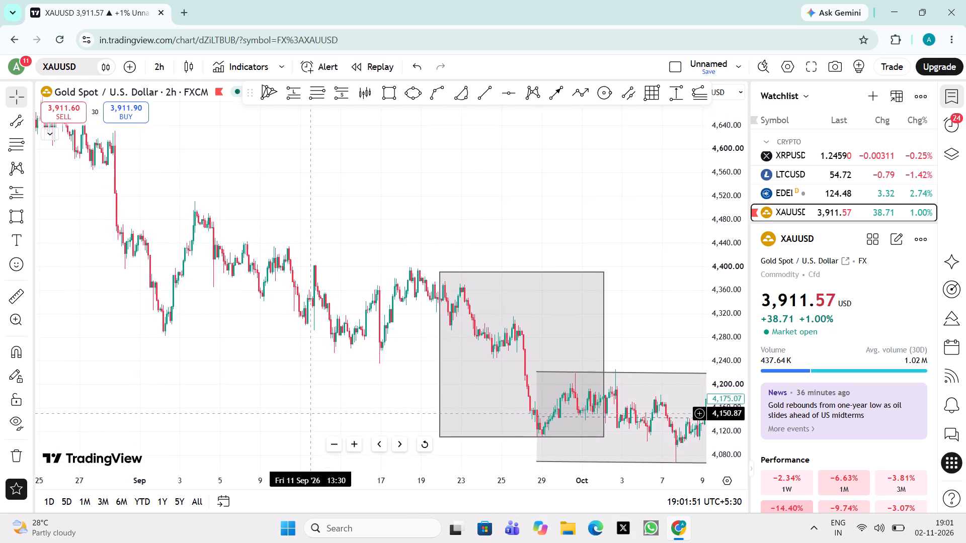
drag(312, 416, 317, 422)
drag(309, 389, 108, 278)
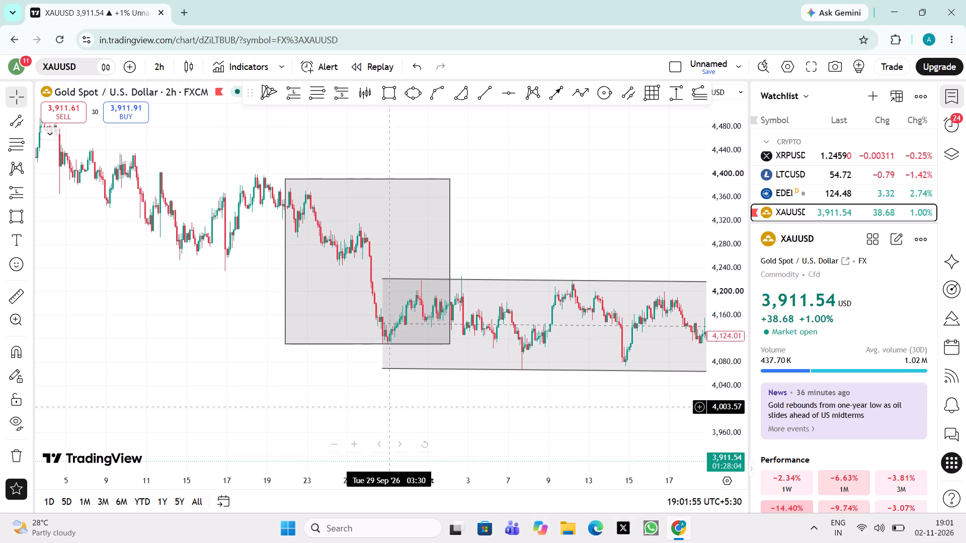
drag(465, 399, 133, 337)
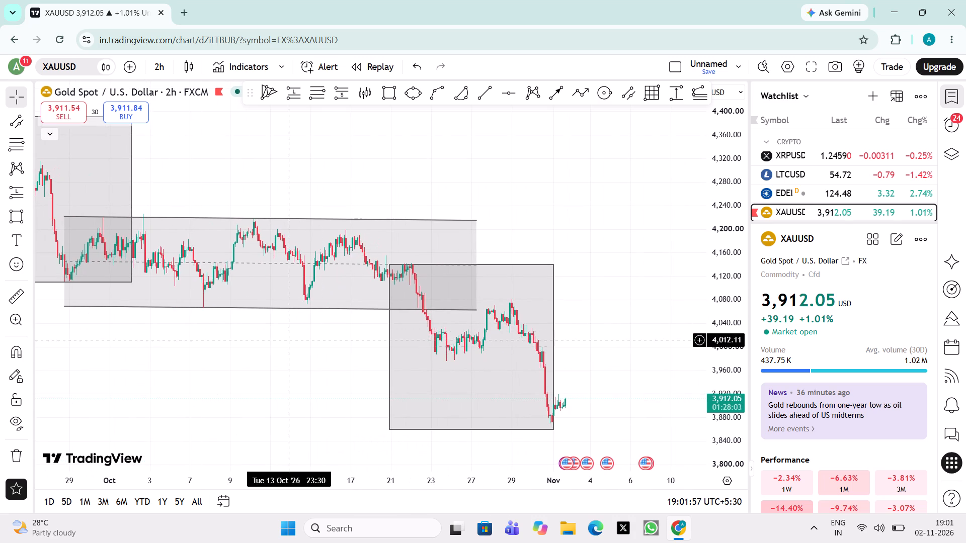
click(614, 328)
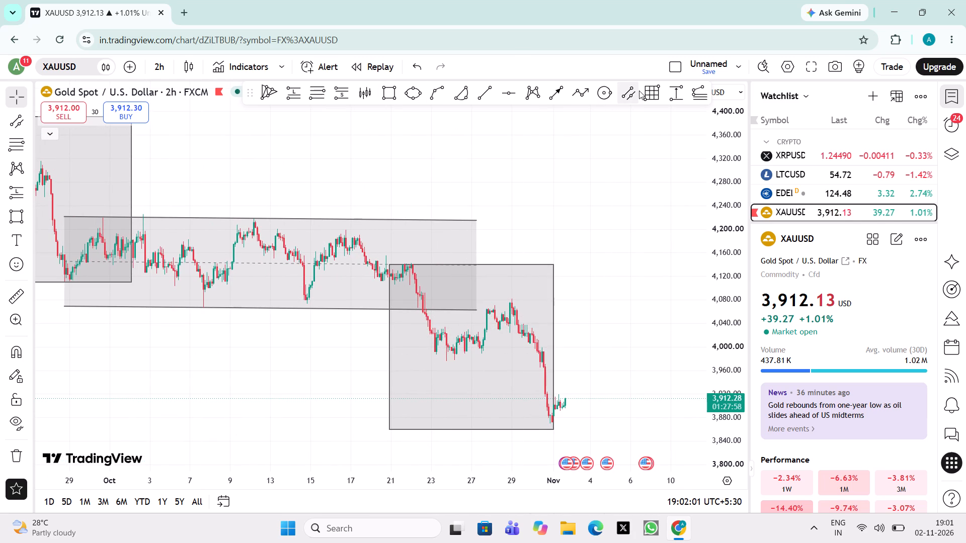
Draw a Gann box over the late-October drop from 4,140 on 23 October to about 3,859 on 5 November.
click(659, 92)
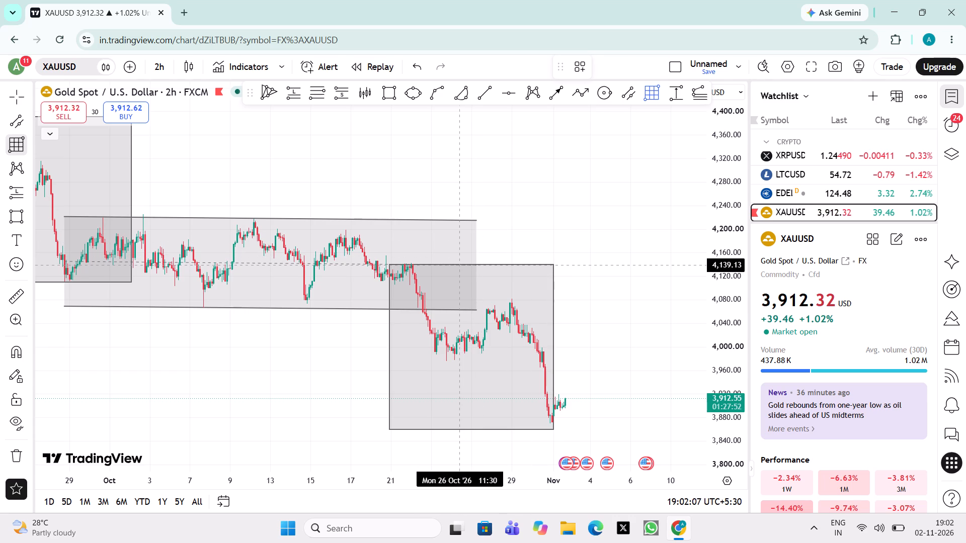
drag(451, 264, 453, 268)
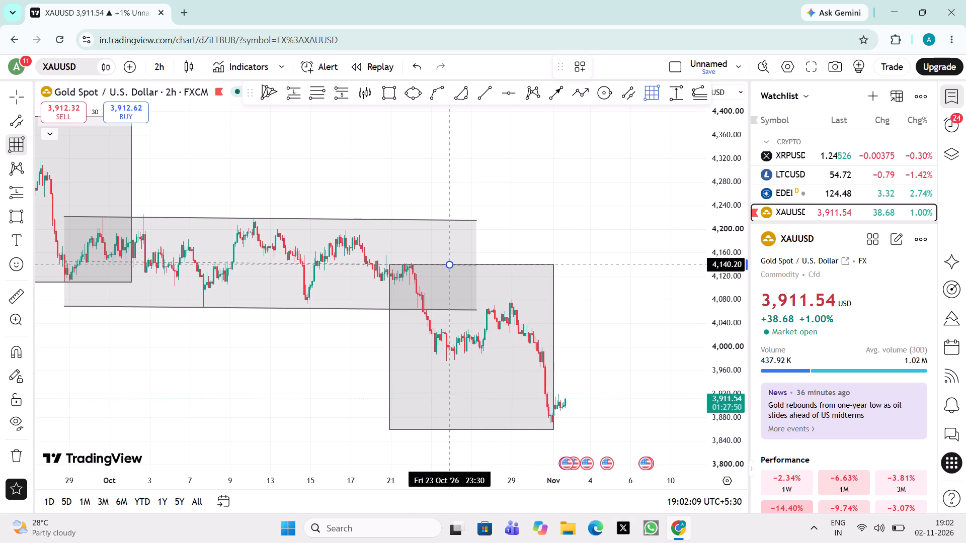
drag(453, 268, 537, 410)
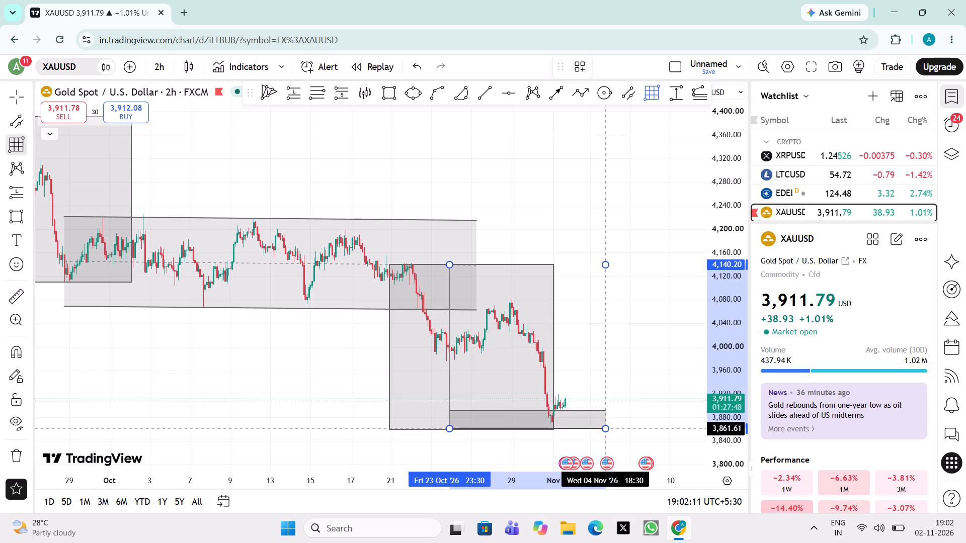
click(616, 429)
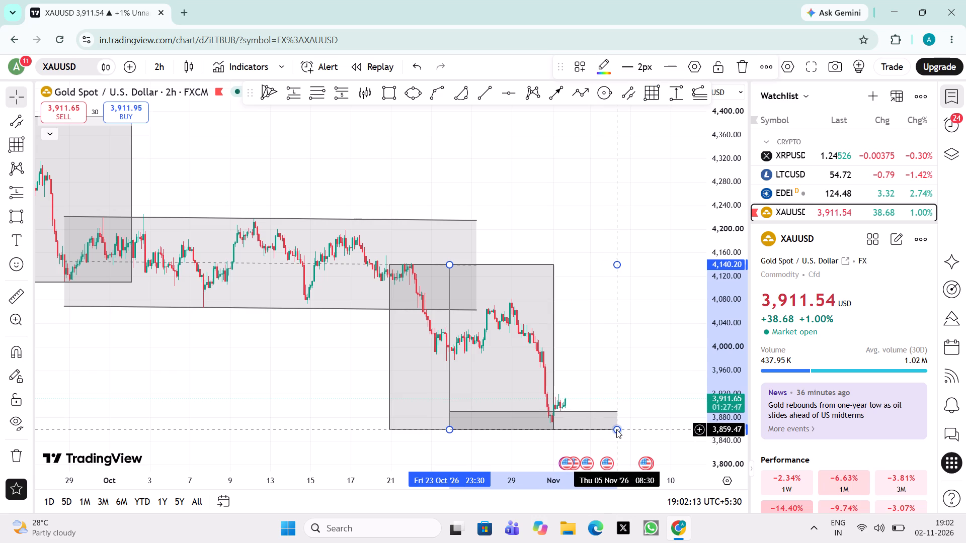
Narrow the late-October rectangle by moving its end edge back to 29 October.
drag(624, 382, 580, 375)
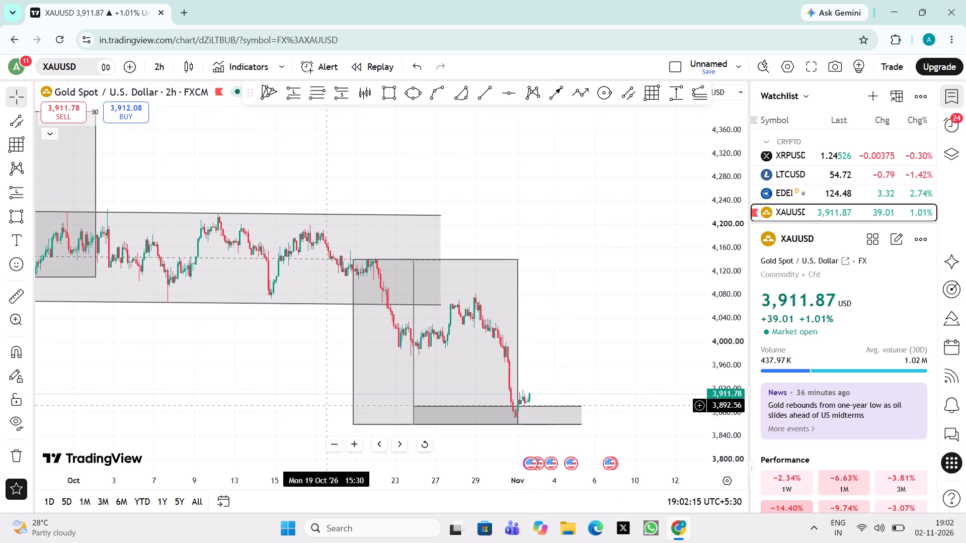
click(355, 444)
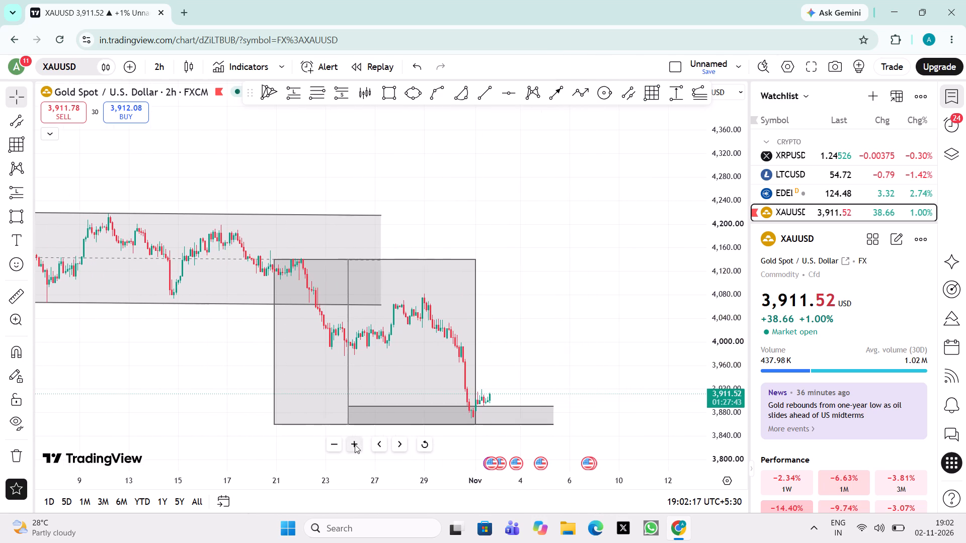
click(424, 448)
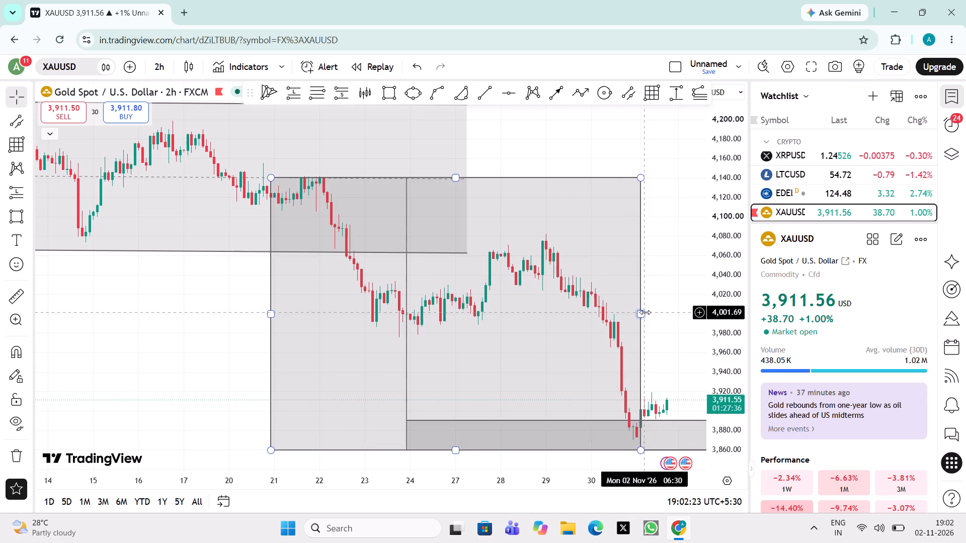
drag(643, 312, 552, 317)
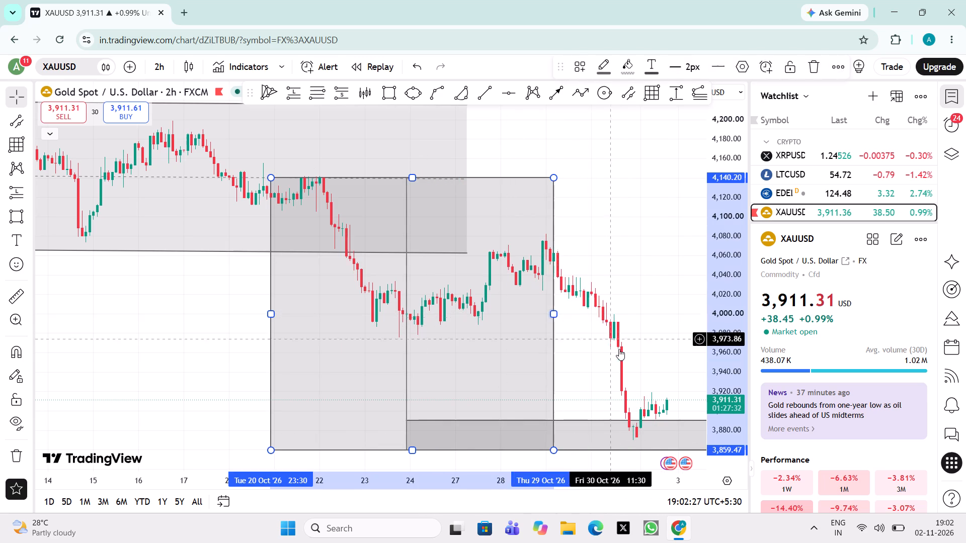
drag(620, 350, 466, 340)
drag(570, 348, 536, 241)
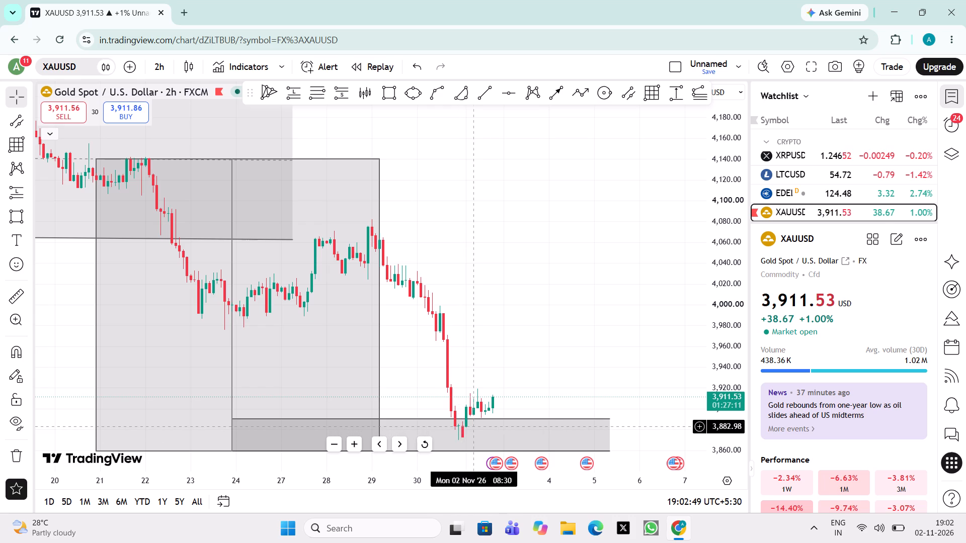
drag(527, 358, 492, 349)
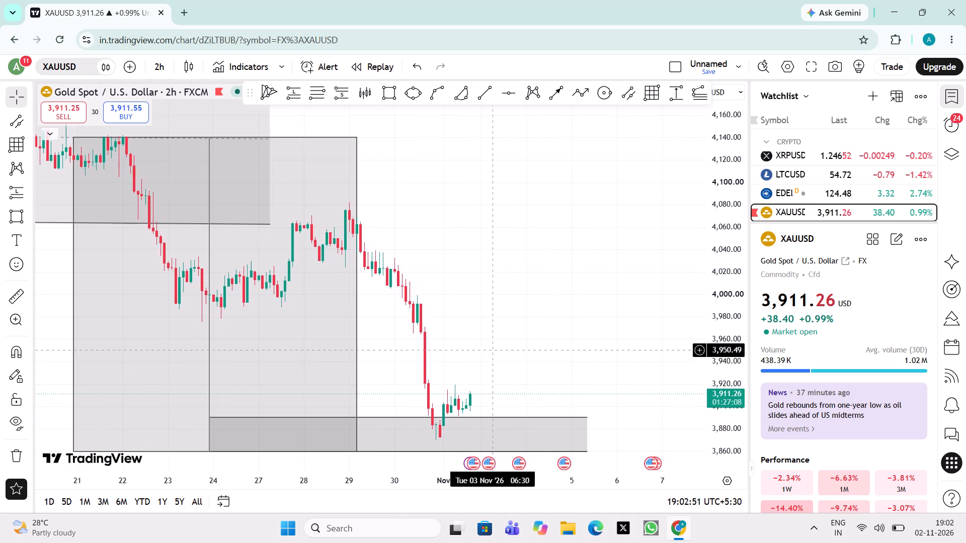
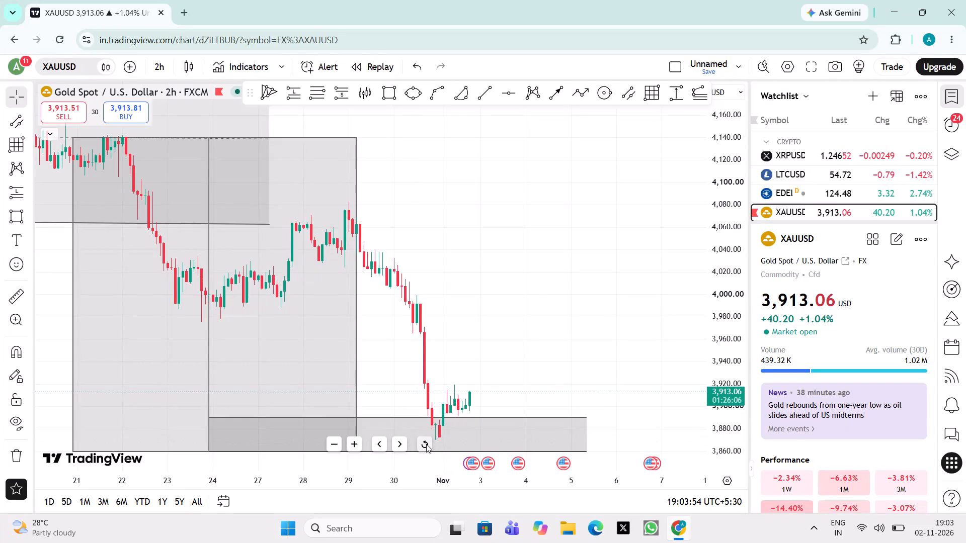
Switch the XAUUSD chart interval to 30 minutes.
click(351, 445)
drag(445, 348, 487, 315)
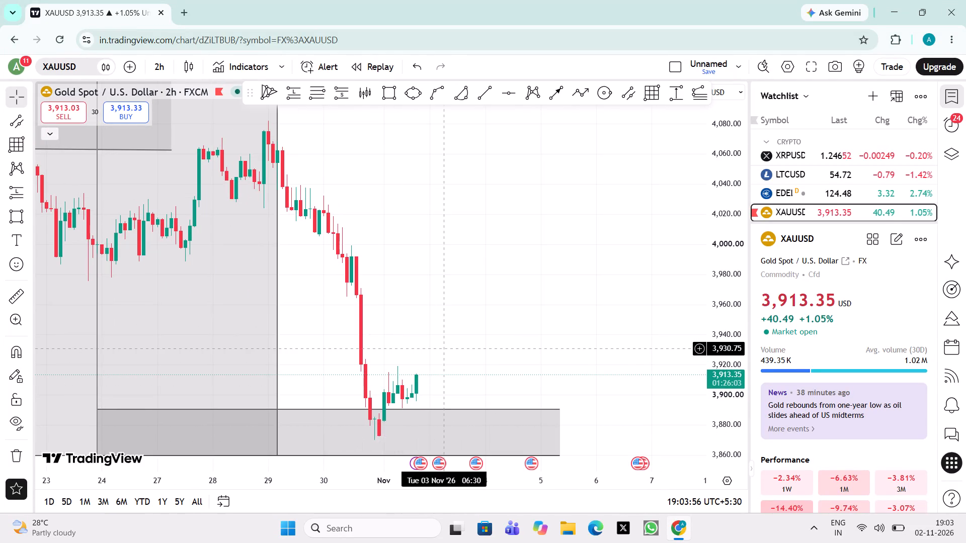
drag(487, 315, 564, 215)
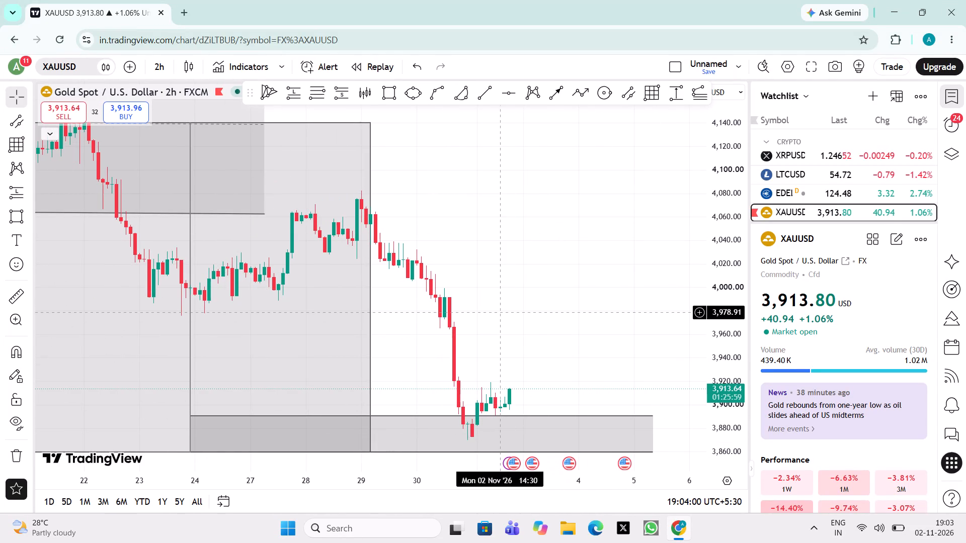
drag(510, 334, 429, 323)
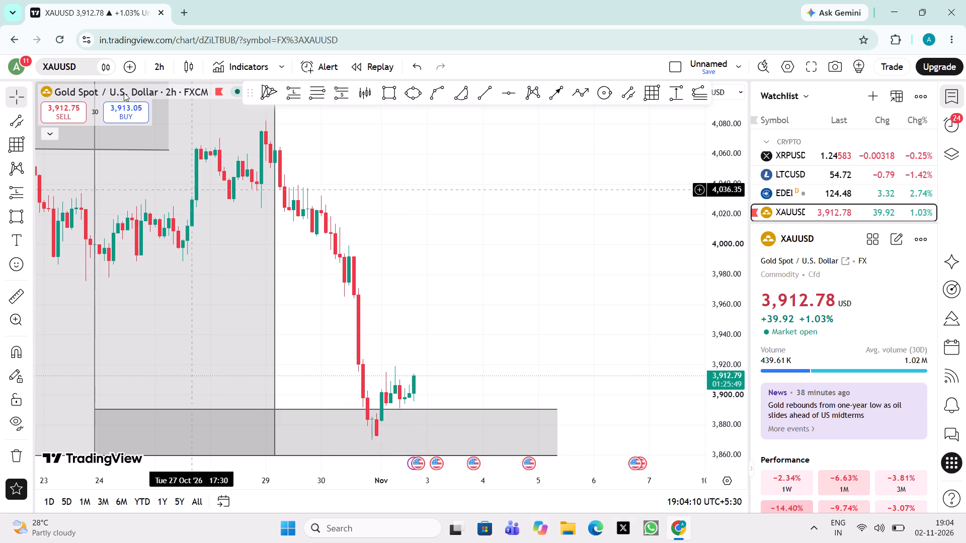
click(165, 68)
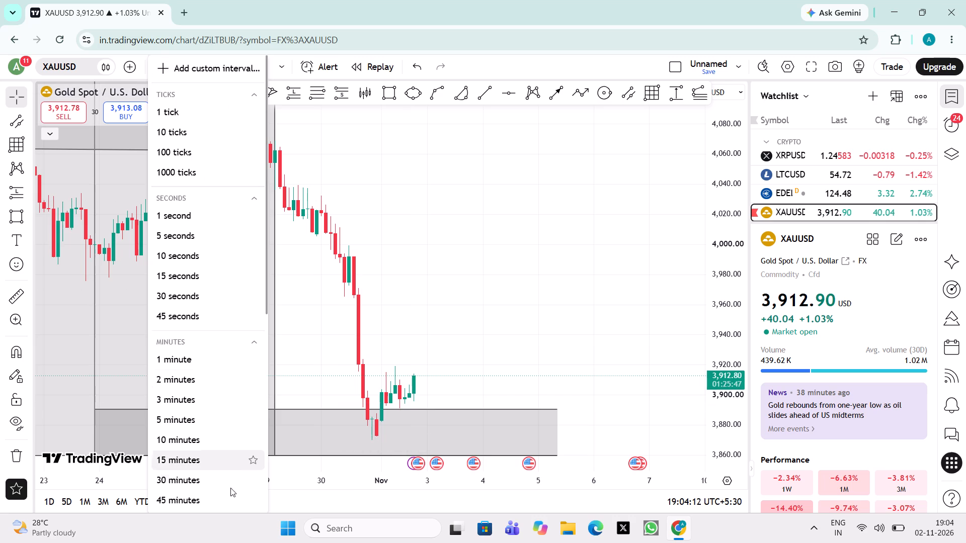
click(216, 482)
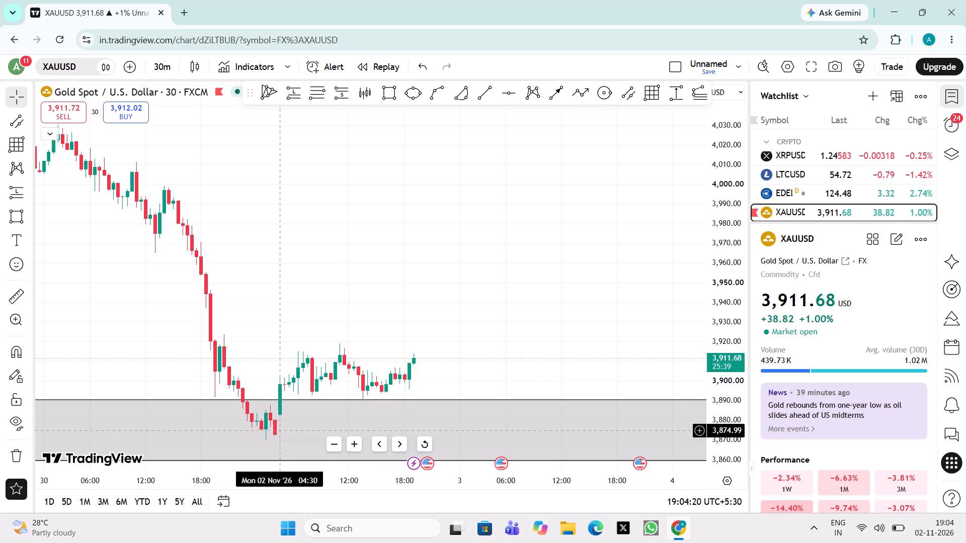
Draw a rectangle over the 22 October decline, from about 4,141 on 22 October to about 3,977 on 26 October.
drag(330, 363, 422, 349)
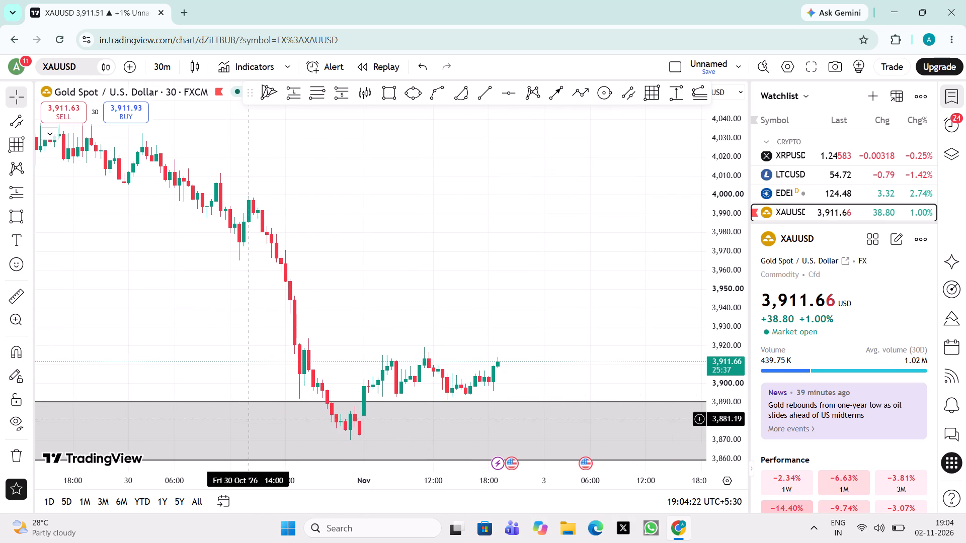
drag(334, 449, 335, 444)
click(335, 444)
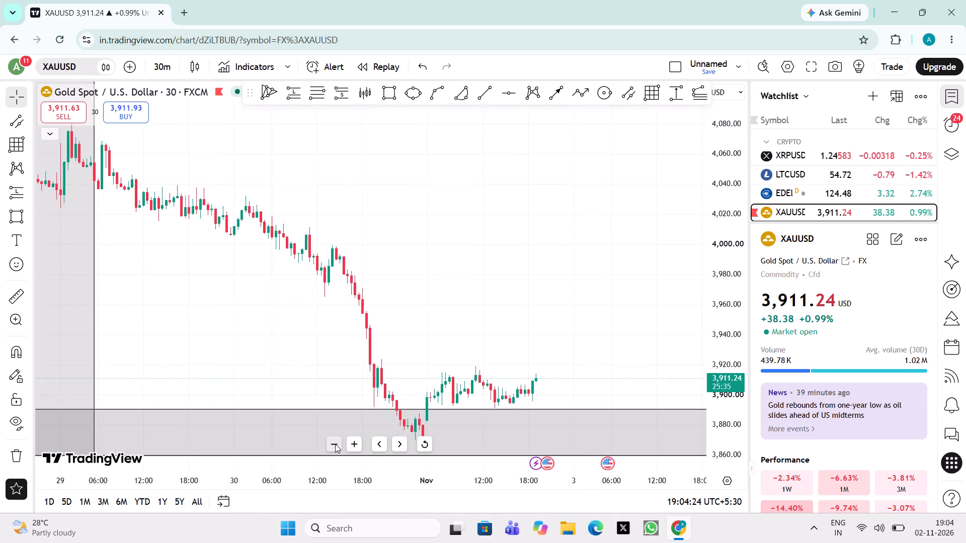
click(335, 444)
click(335, 444)
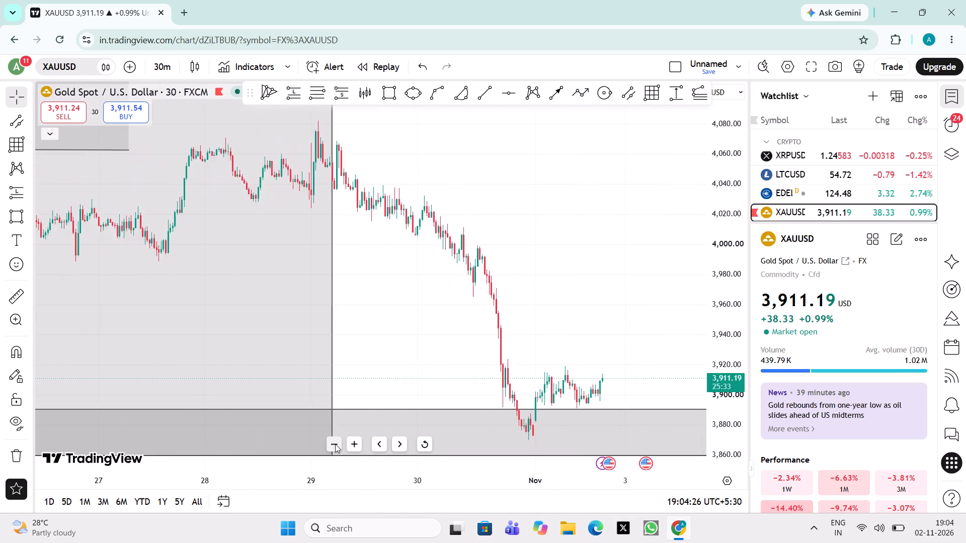
click(335, 444)
click(335, 444)
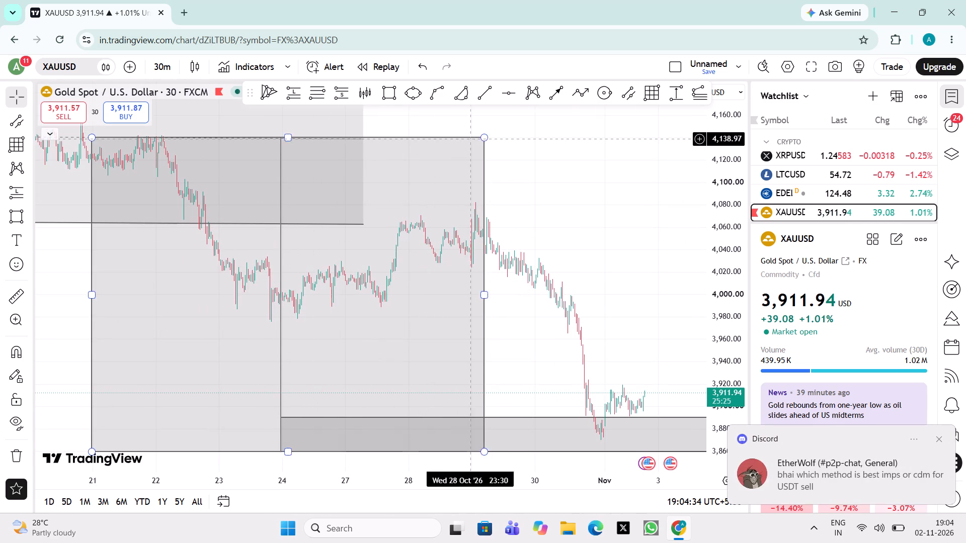
click(393, 88)
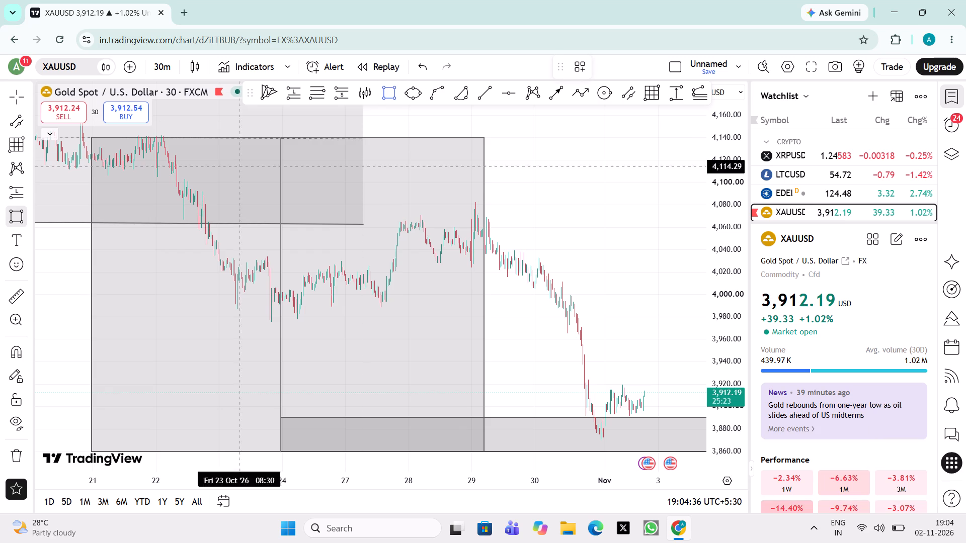
drag(176, 137, 233, 286)
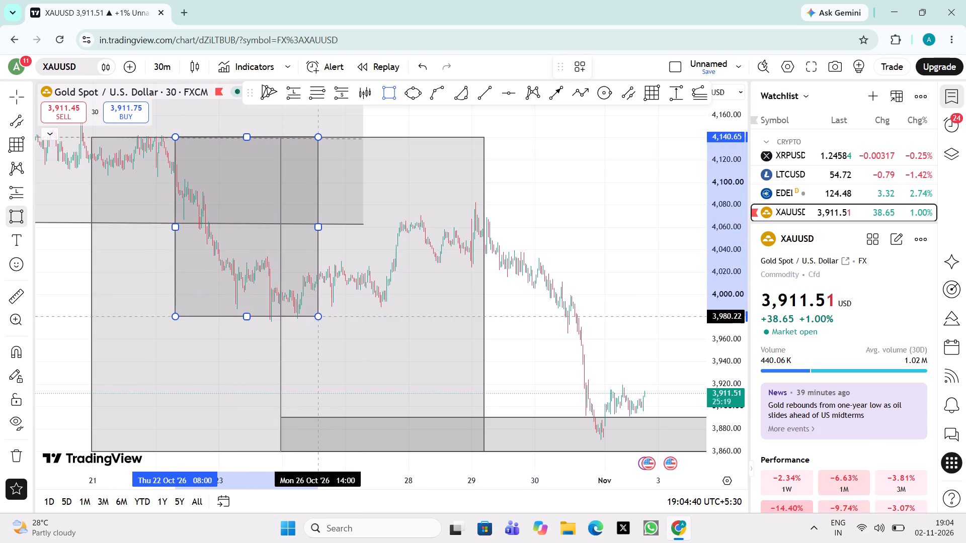
click(323, 319)
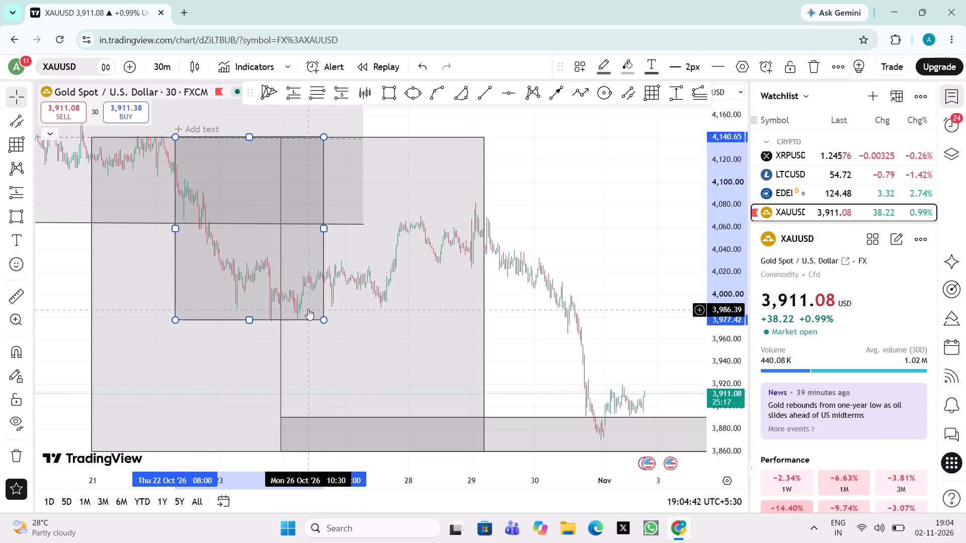
Move the new rectangle onto the drop at the end of October, starting on 28 October with its top at about 4,081.
drag(308, 309, 592, 354)
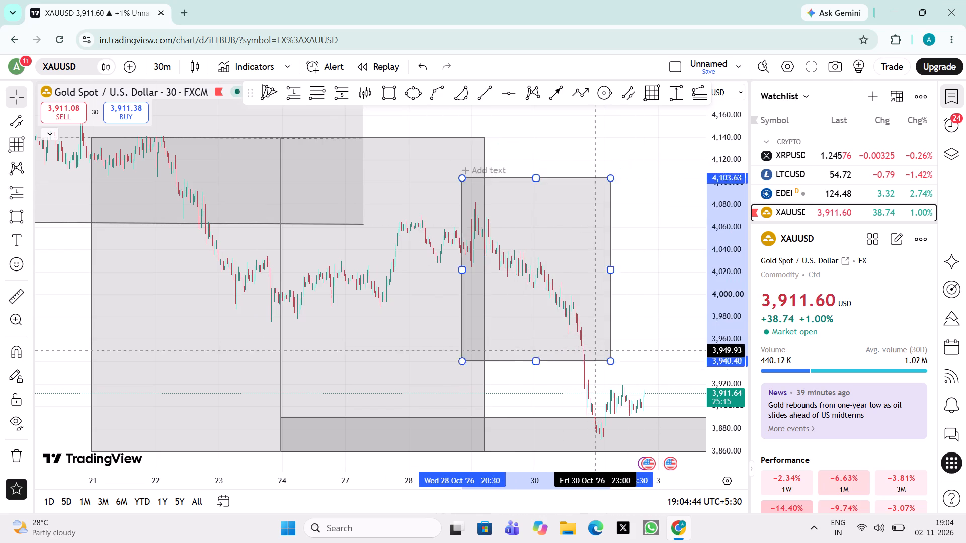
drag(592, 354, 594, 376)
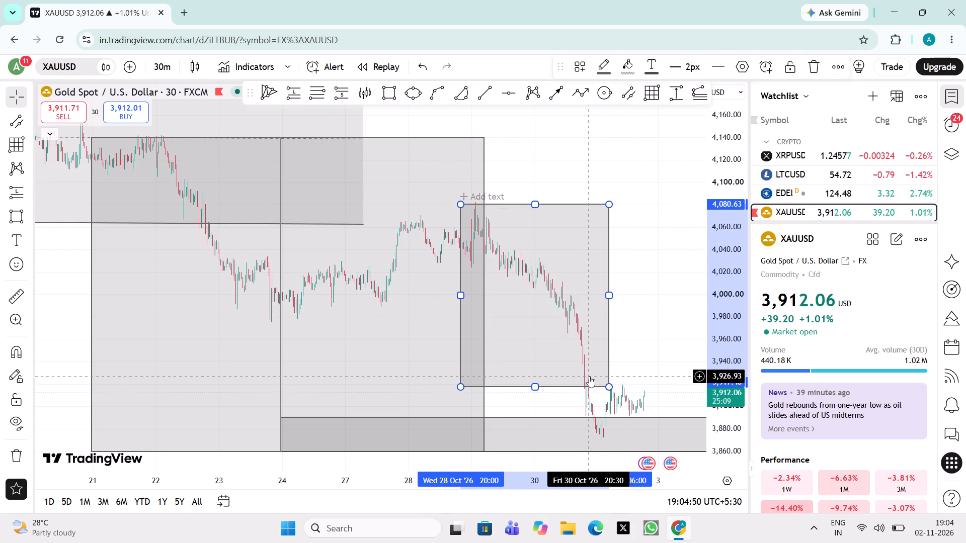
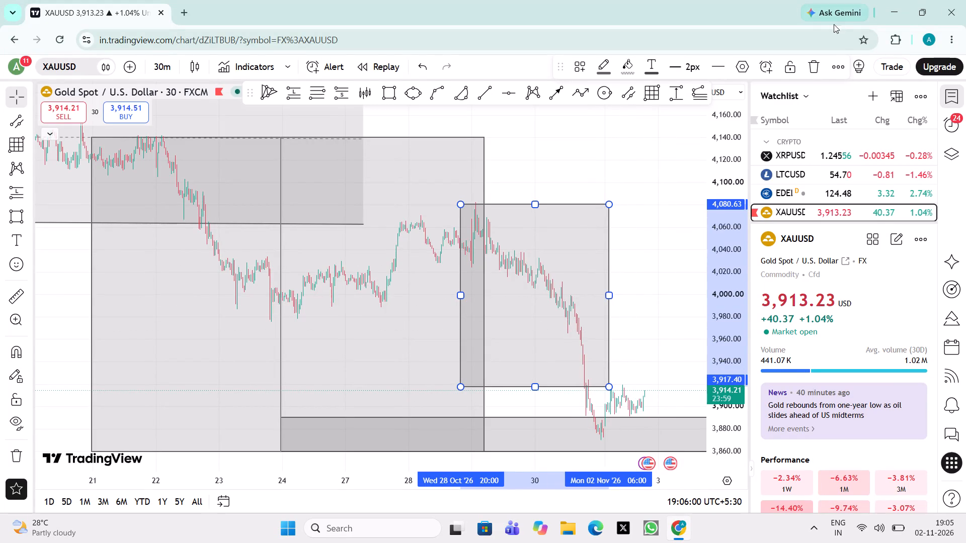
Delete the selected rectangle over the late-October drop, which starts on 28 October at about 4,081.
click(812, 66)
Review the marked-up XAUUSD chart from September to early November, comparing the rectangles and parallel channel with the price moves.
drag(625, 238, 731, 246)
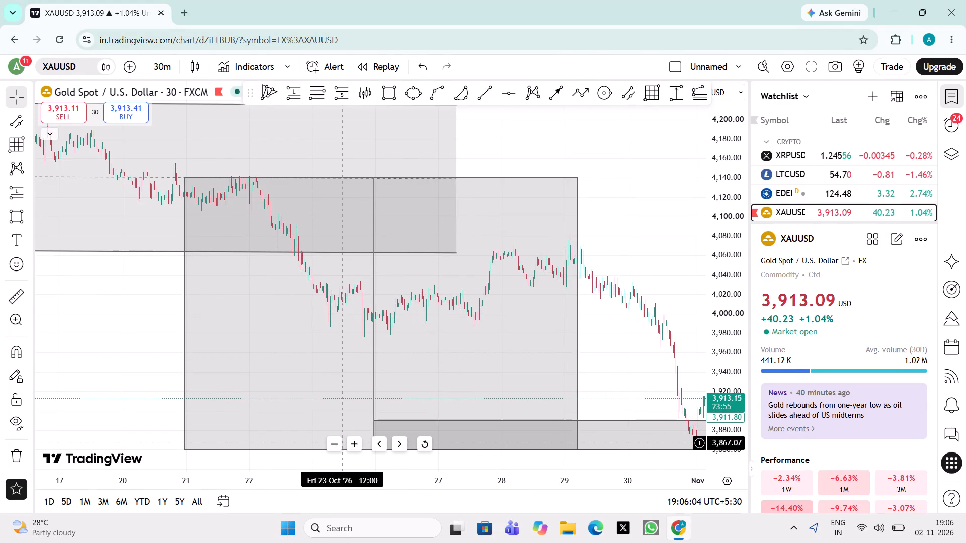
triple_click(334, 443)
triple_click(334, 443)
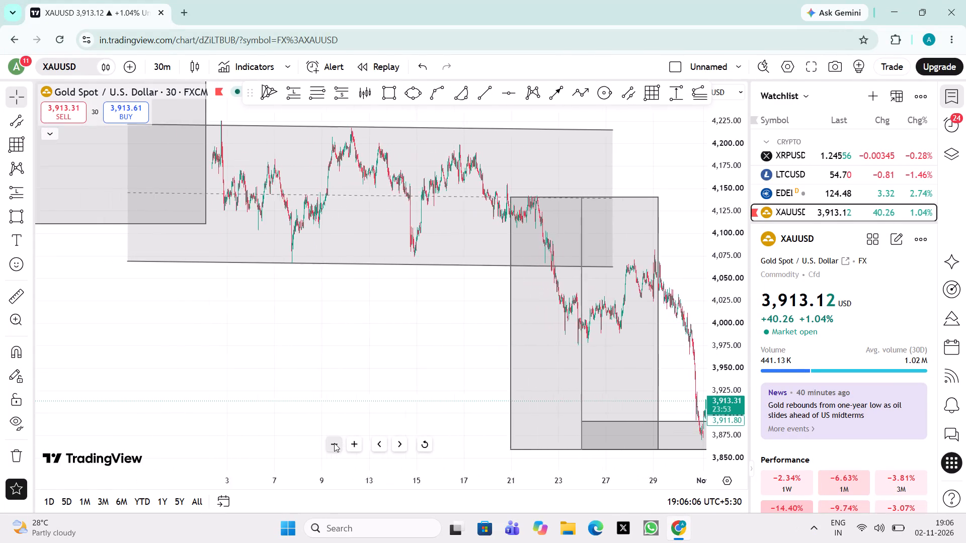
click(334, 443)
drag(309, 364, 422, 389)
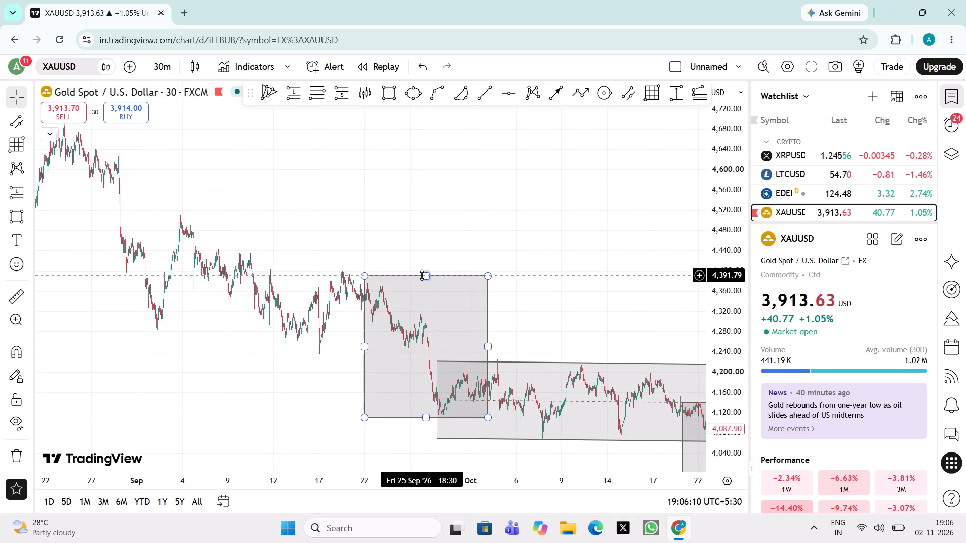
drag(503, 327, 460, 328)
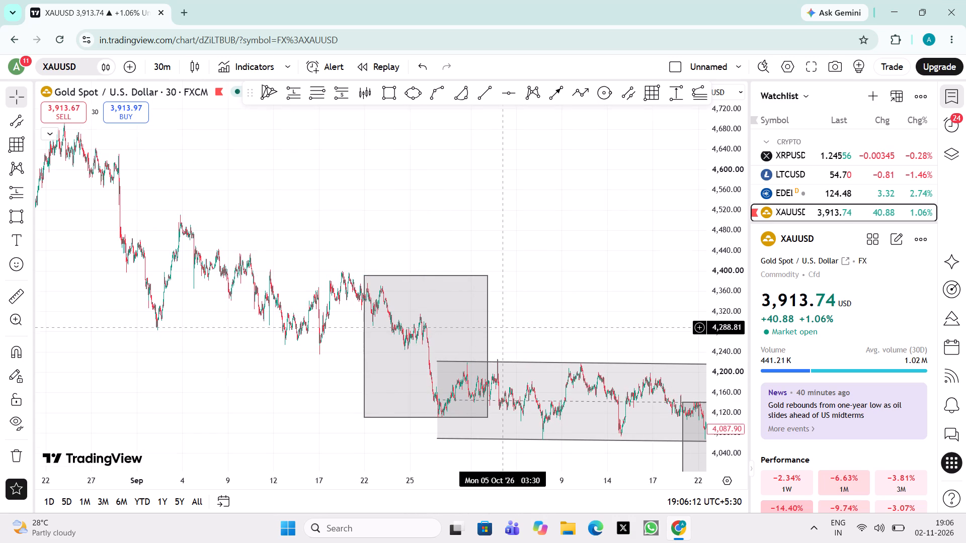
drag(460, 328, 271, 296)
drag(344, 391, 231, 350)
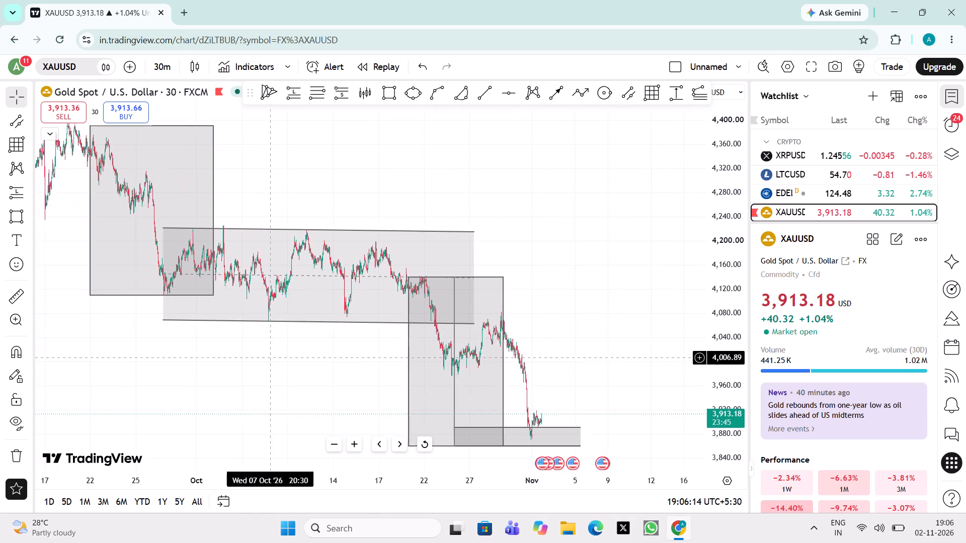
drag(231, 350, 226, 346)
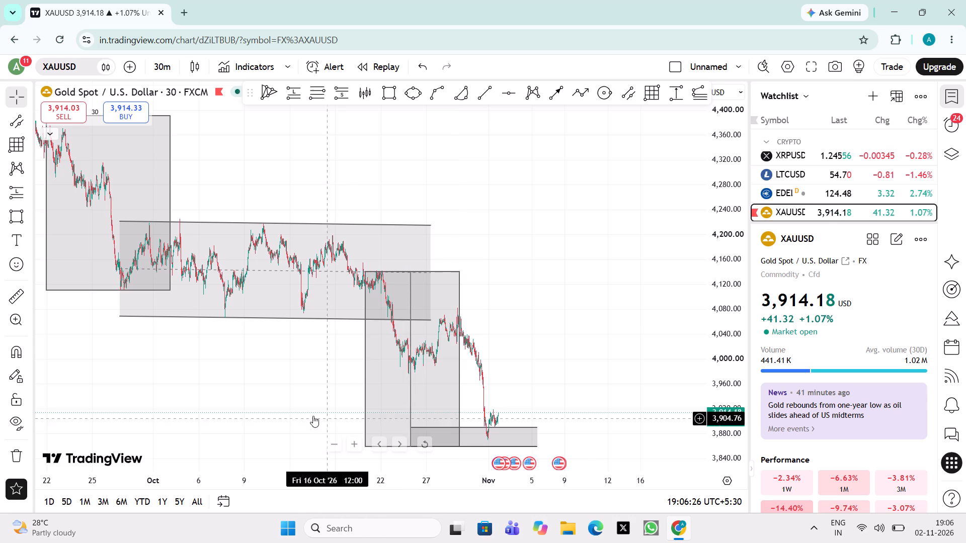
drag(306, 409, 425, 408)
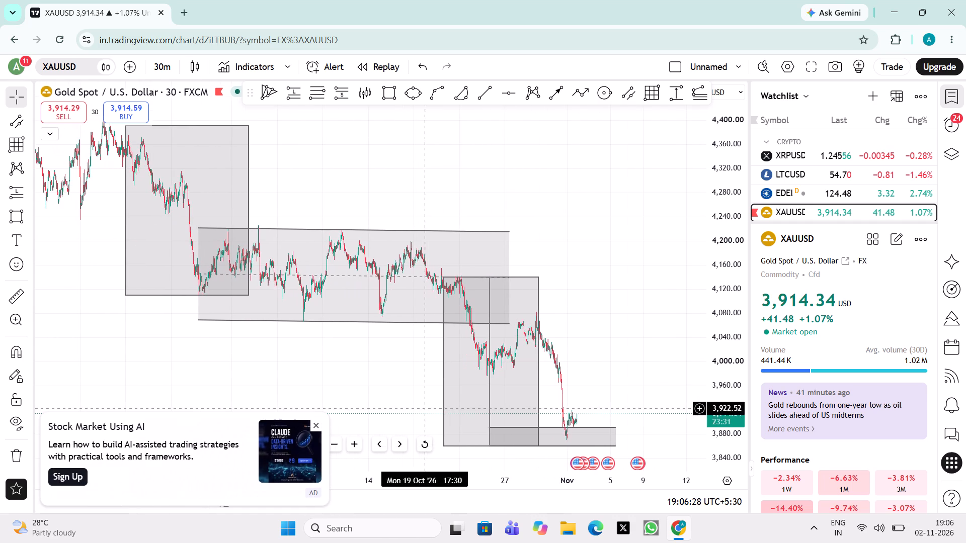
click(317, 427)
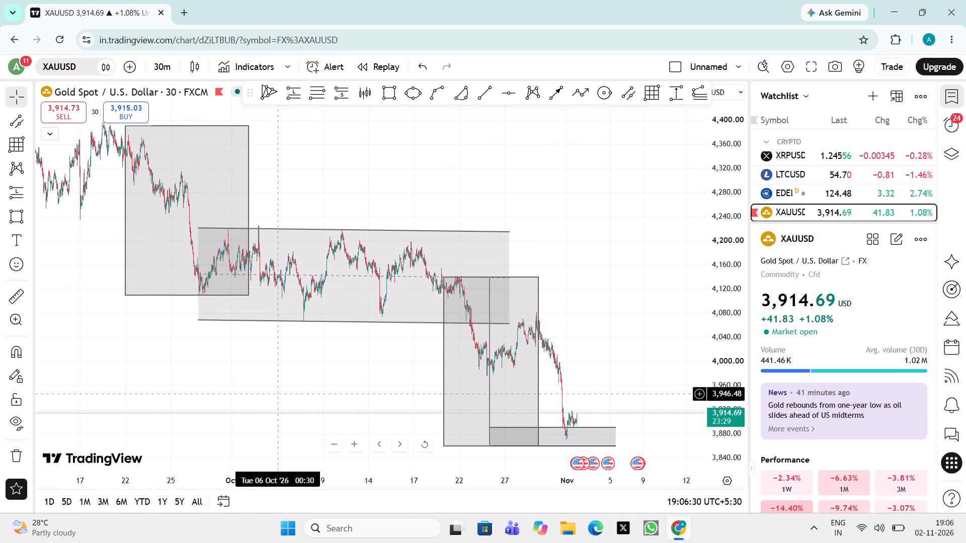
drag(282, 388, 327, 381)
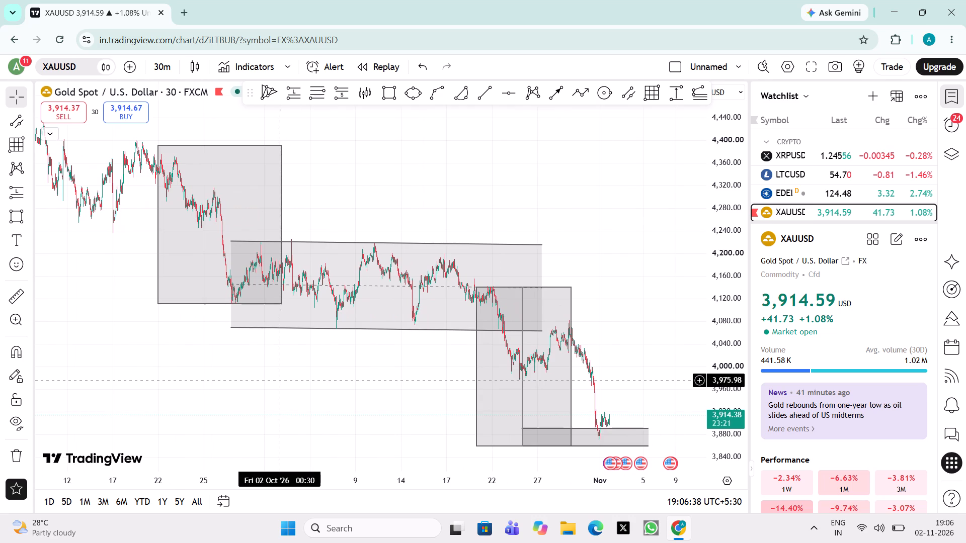
drag(280, 380, 397, 398)
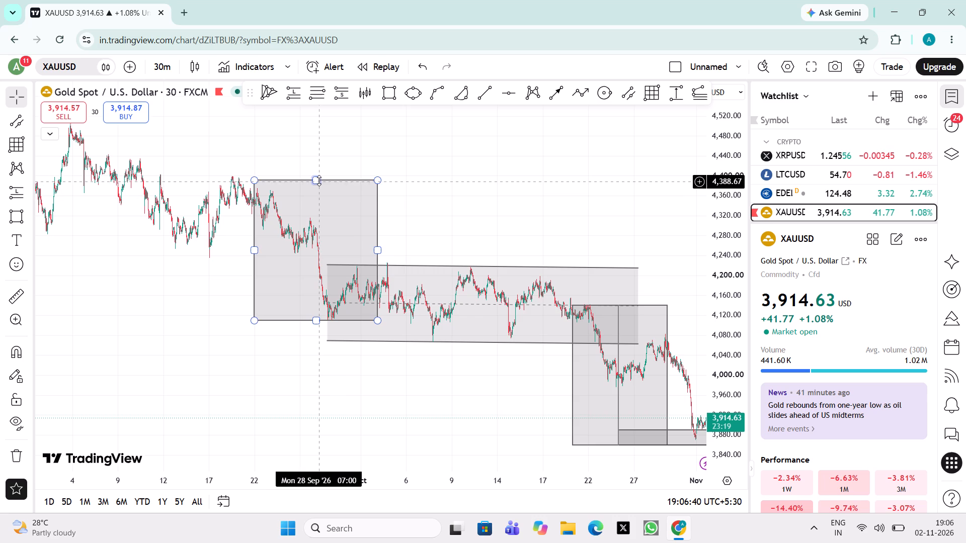
drag(220, 342, 59, 335)
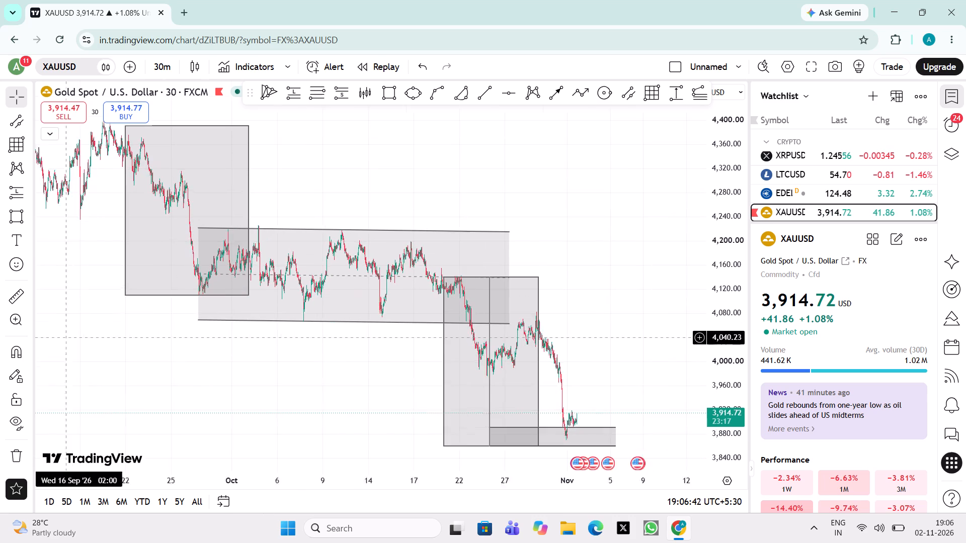
drag(59, 335, 32, 330)
drag(100, 364, 147, 353)
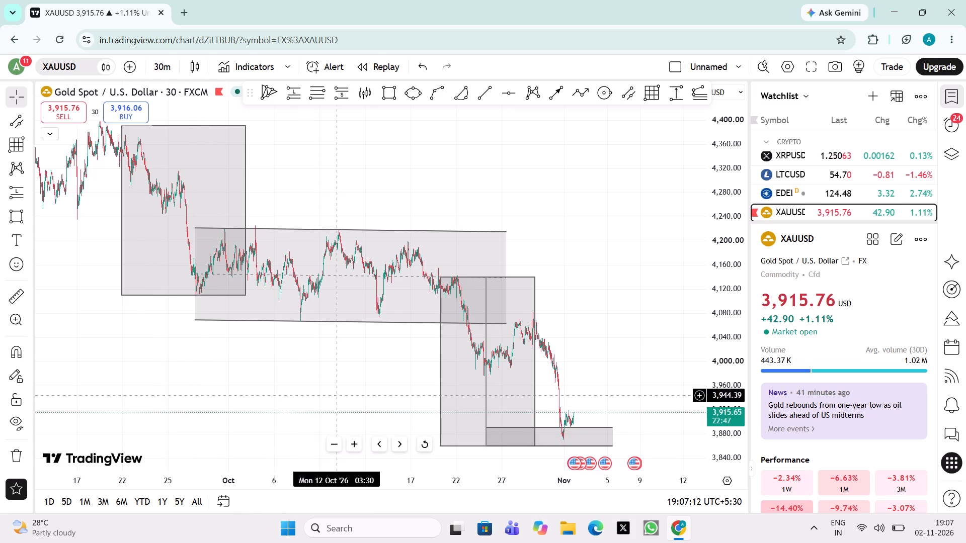
drag(238, 403, 336, 395)
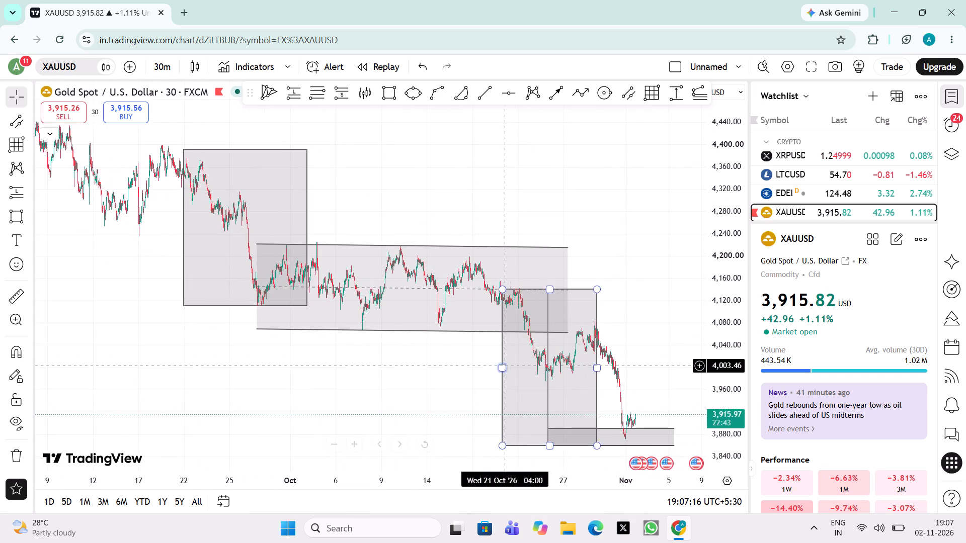
click(502, 366)
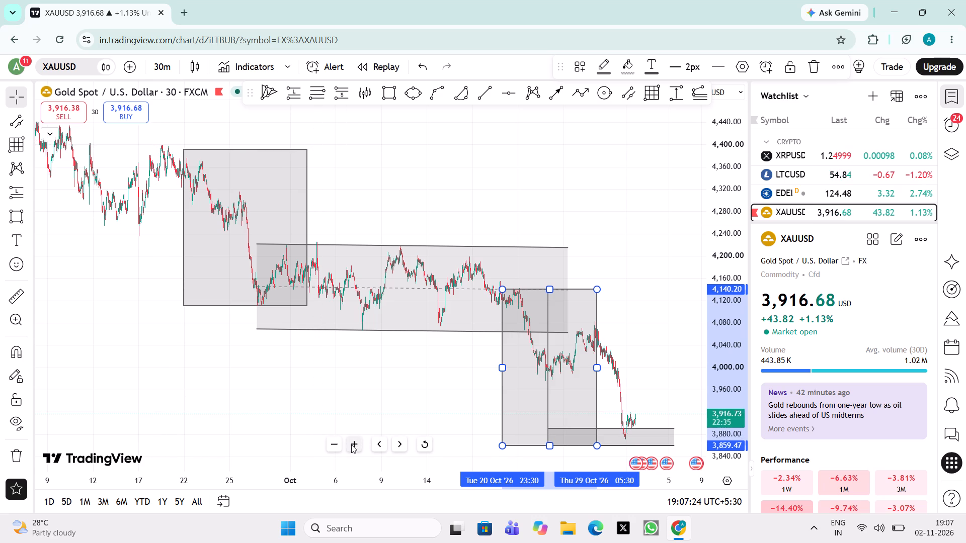
Examine the 30-minute candles around the late-September decline and the mid-September price action before its rectangle.
click(351, 444)
drag(134, 403, 438, 419)
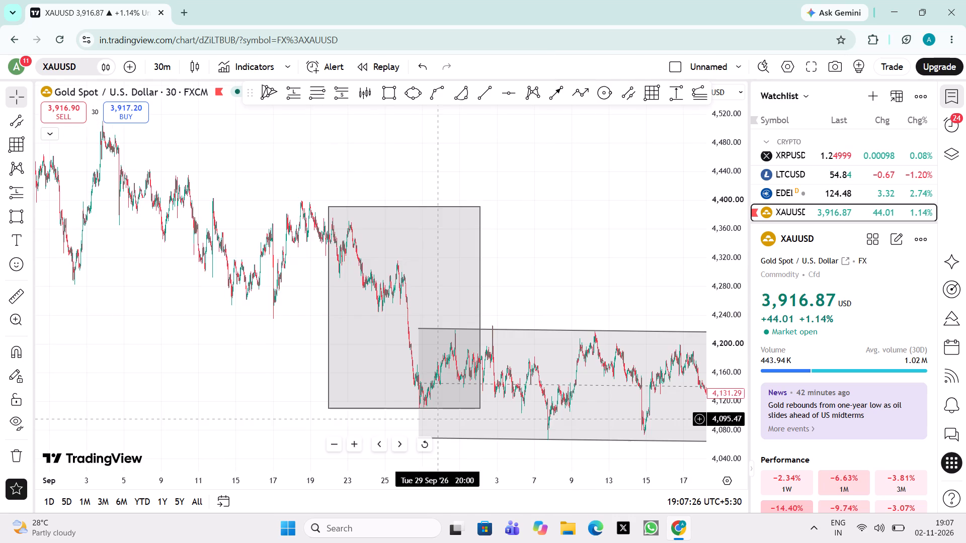
triple_click(357, 445)
click(357, 445)
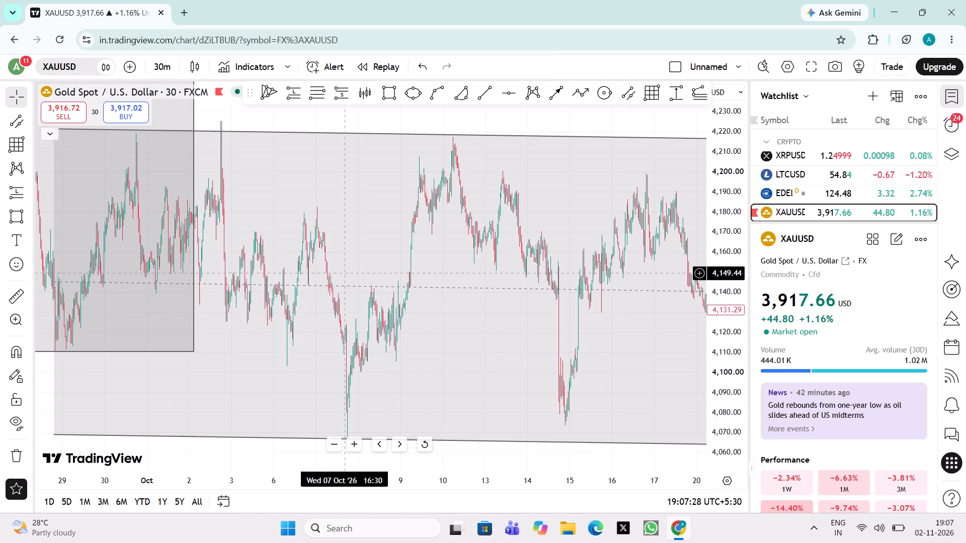
drag(38, 440, 444, 480)
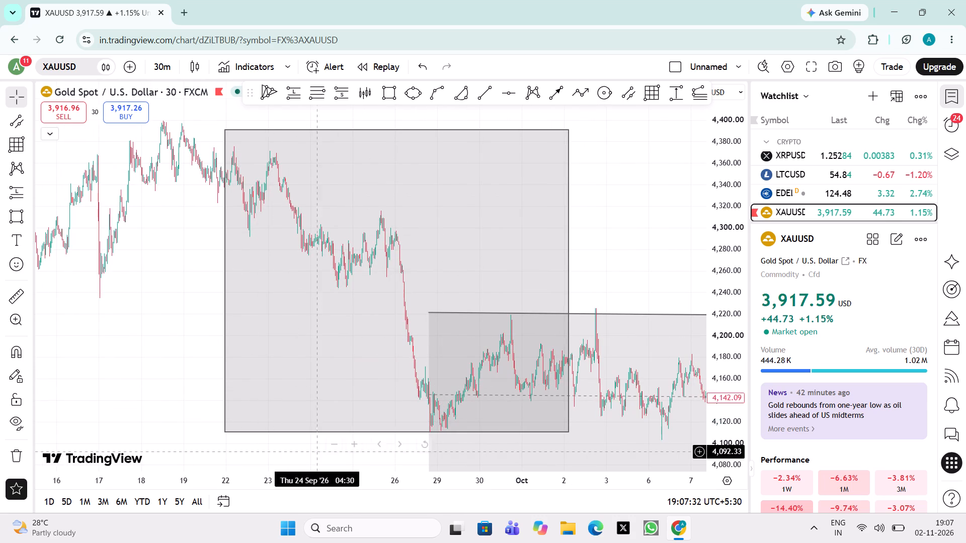
click(351, 441)
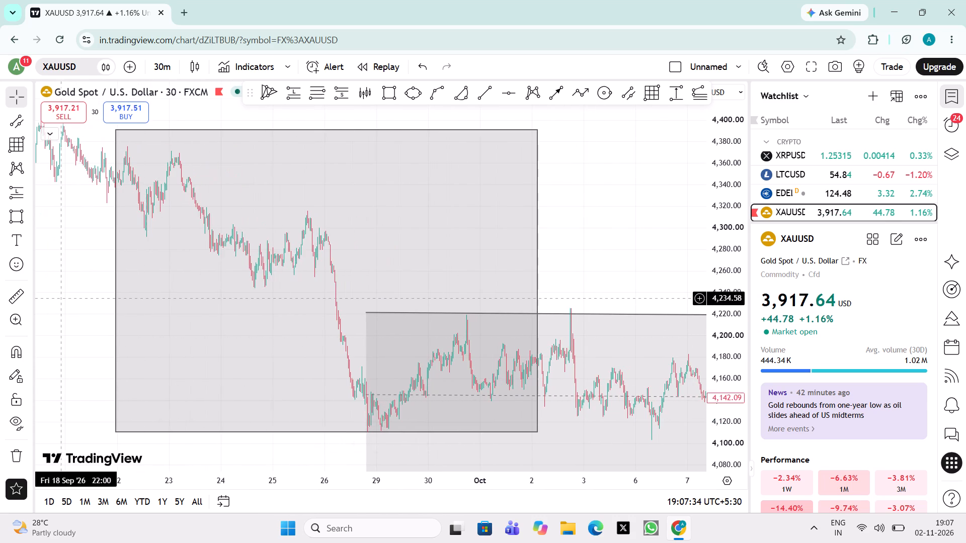
drag(57, 296, 332, 401)
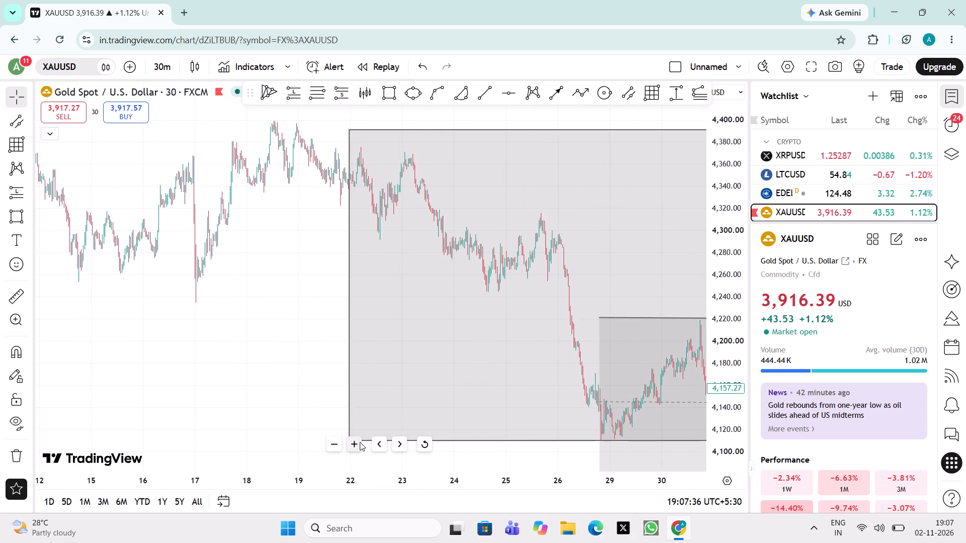
click(360, 442)
click(360, 442)
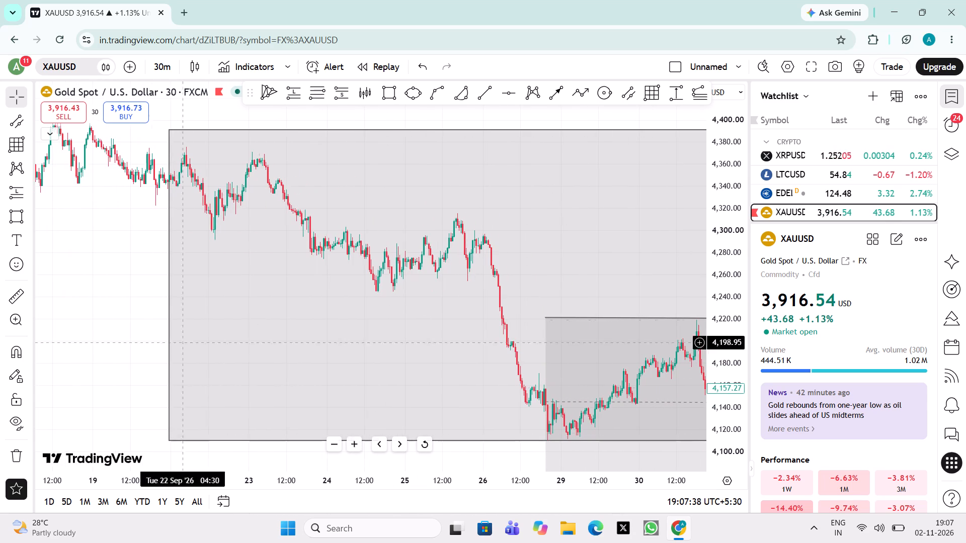
drag(141, 299, 298, 300)
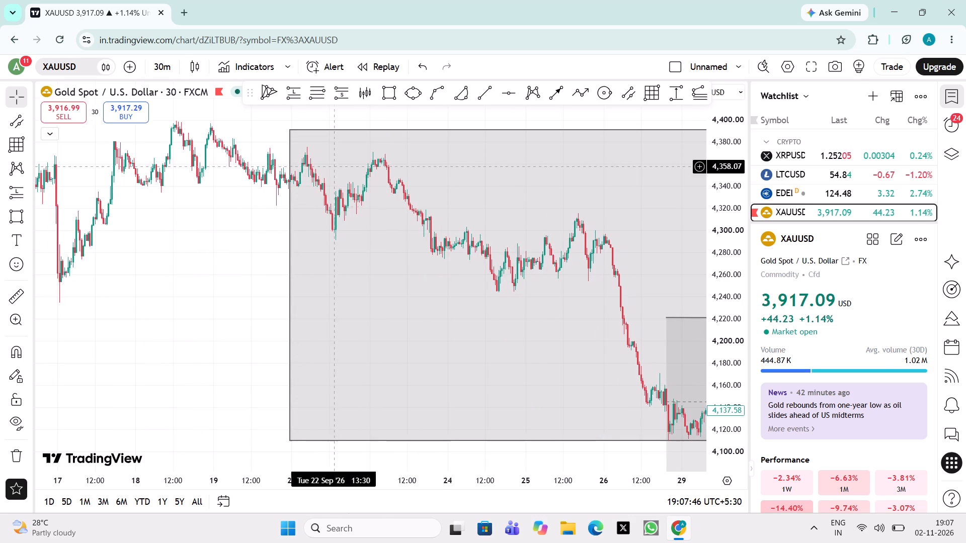
drag(232, 256, 228, 257)
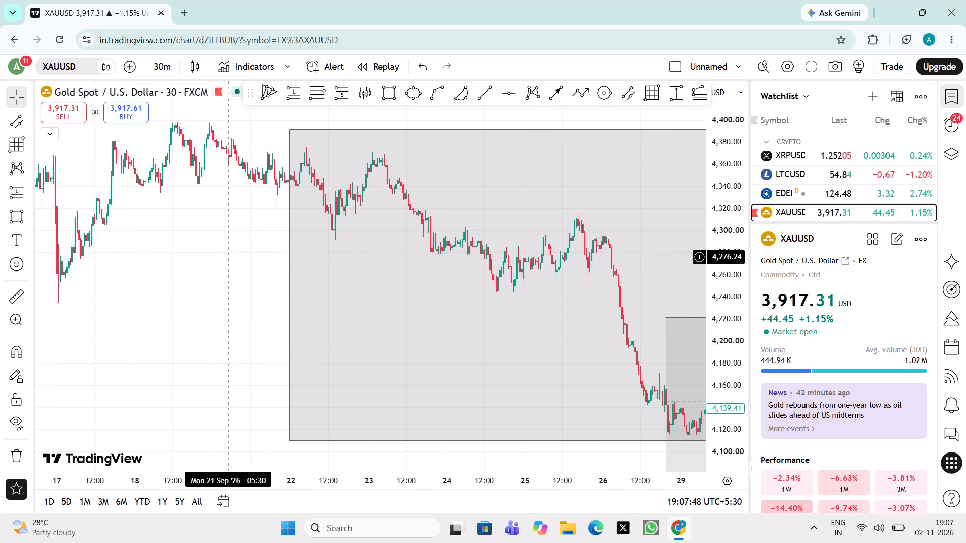
drag(228, 257, 227, 257)
drag(227, 257, 425, 231)
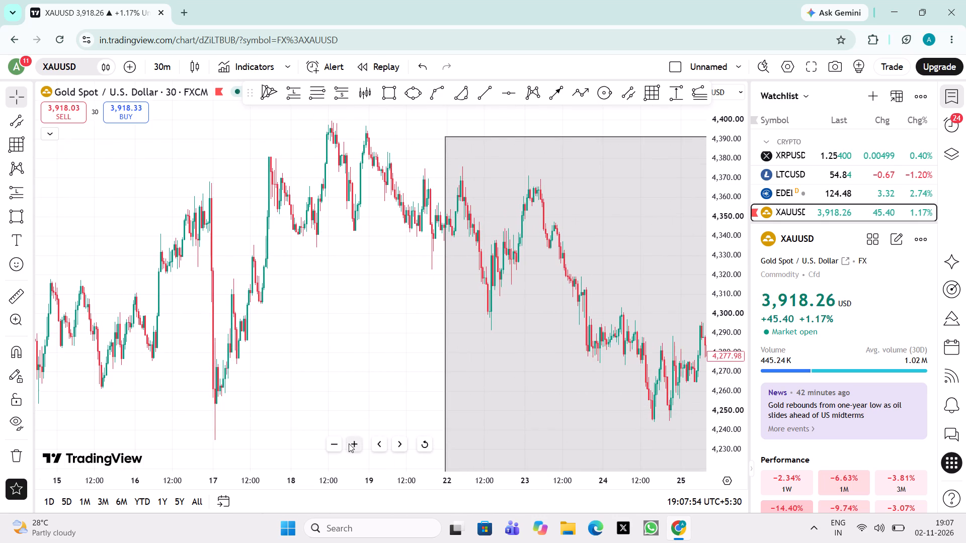
click(349, 443)
drag(205, 383, 239, 371)
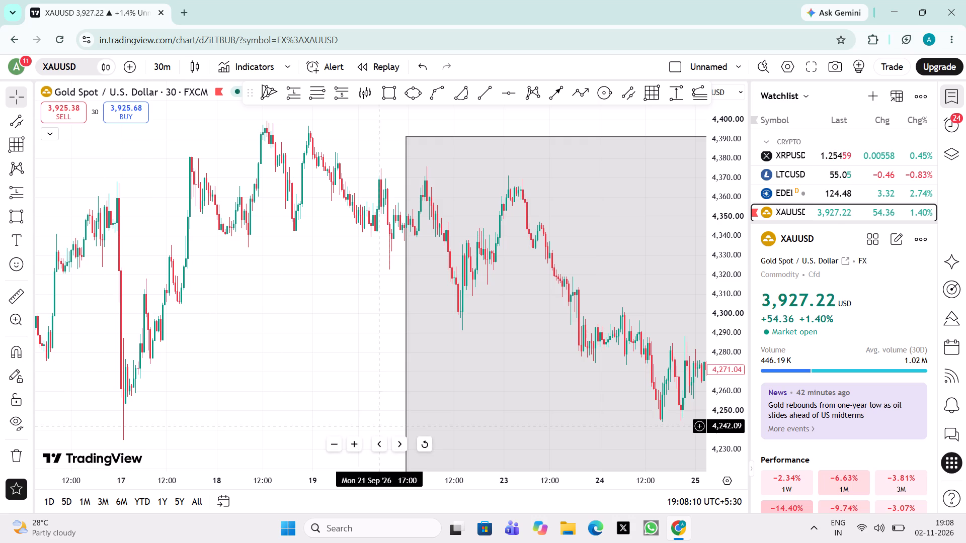
Return to the latest XAUUSD candles and examine the early-November price action above the lower marked zone.
click(424, 444)
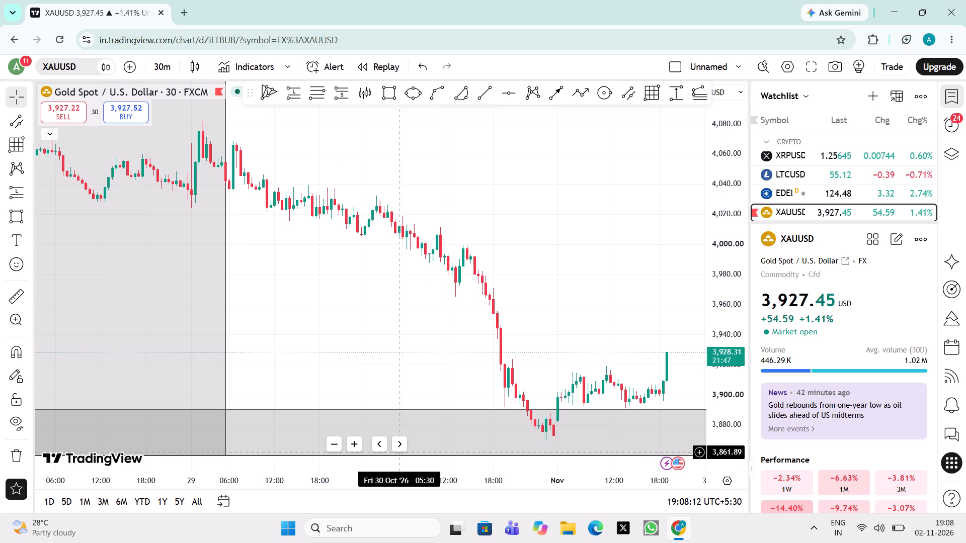
drag(566, 337, 363, 221)
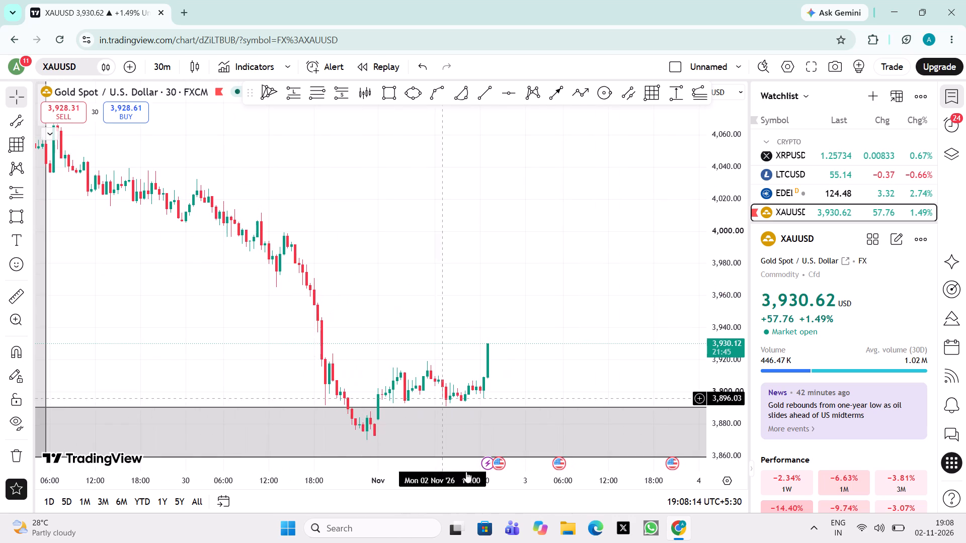
double_click(353, 441)
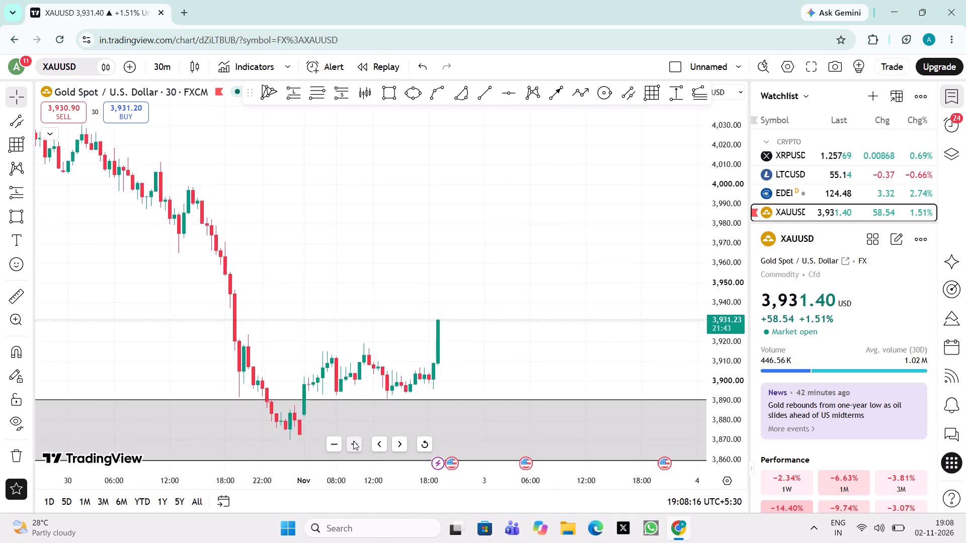